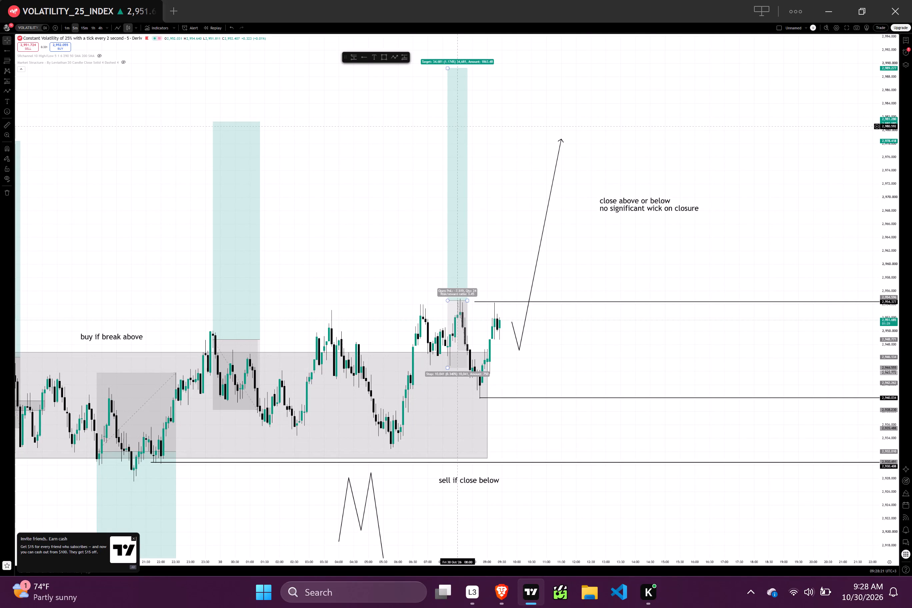
Draw a long position just after the latest candles, with entry at about 2,955 and the stop lowered to about 2,947.5.
{"action": "left_click", "coordinate": [401, 61]}
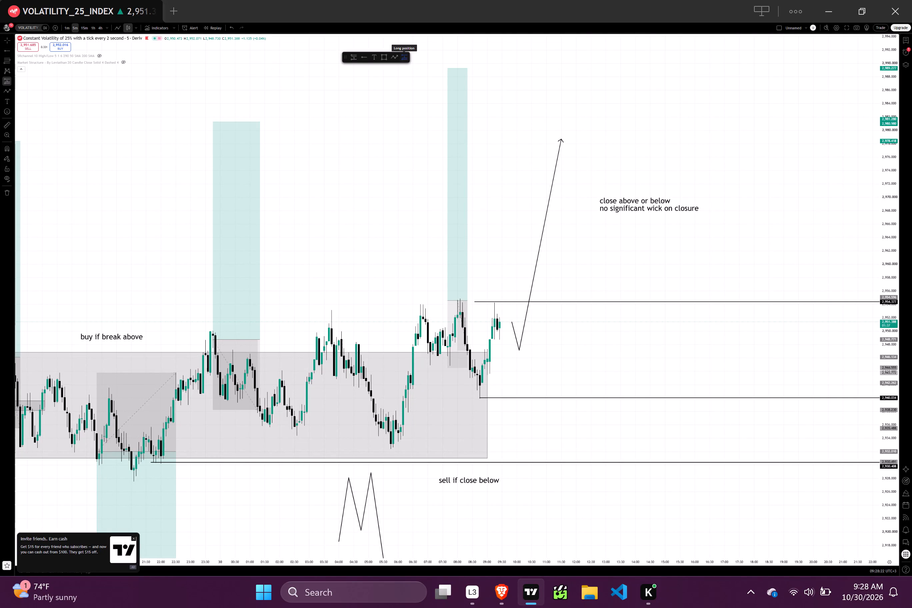
{"action": "left_click", "coordinate": [514, 297]}
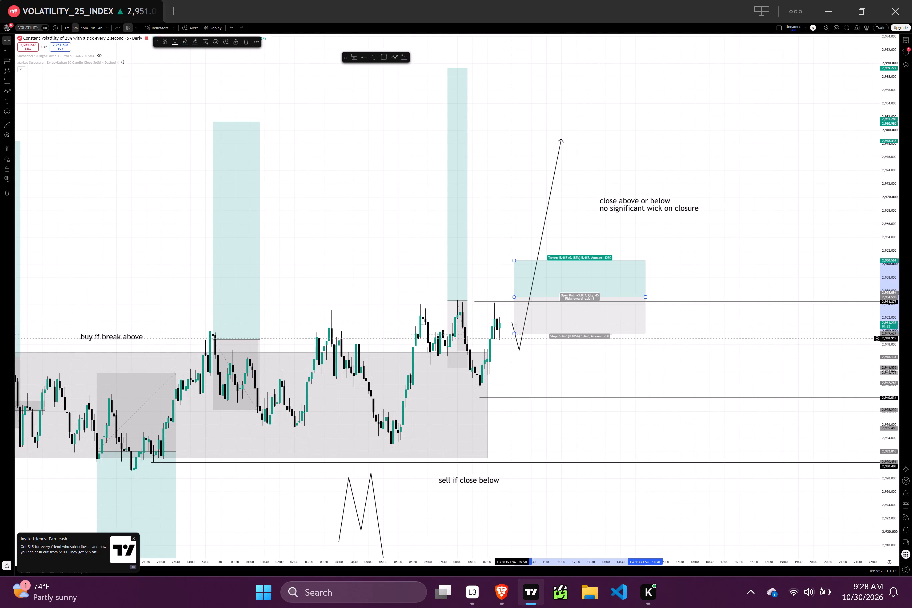
{"action": "left_click_drag", "start_coordinate": [516, 334], "coordinate": [511, 347]}
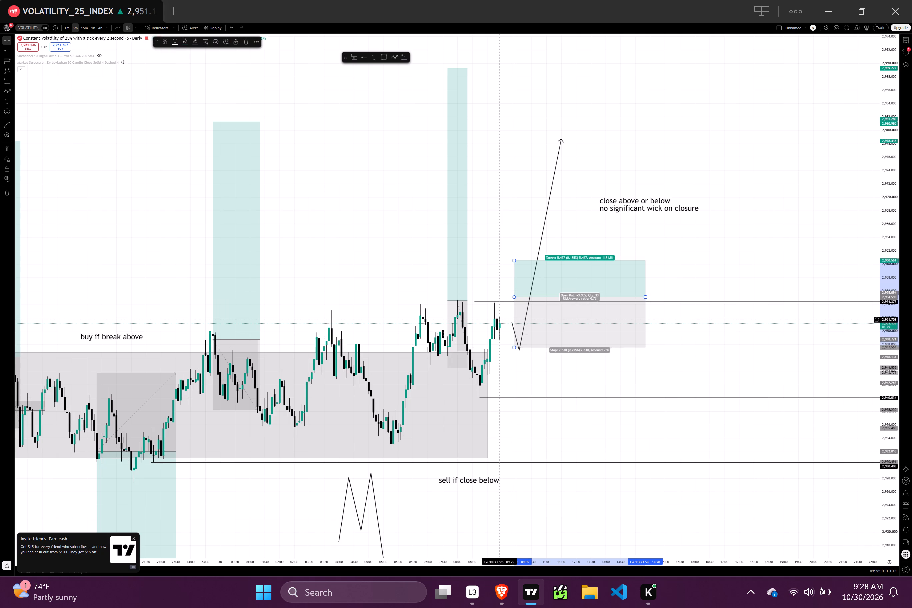
{"action": "left_click", "coordinate": [484, 289]}
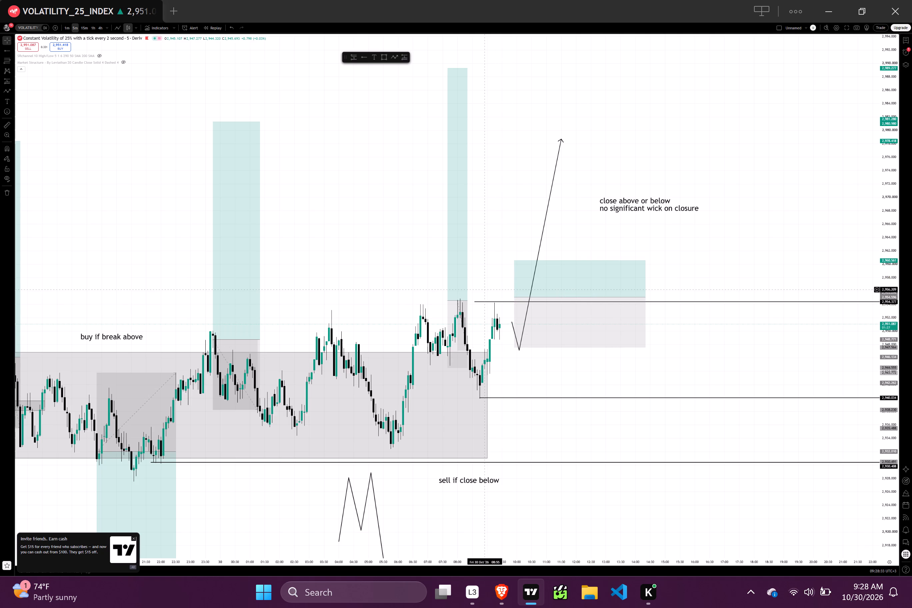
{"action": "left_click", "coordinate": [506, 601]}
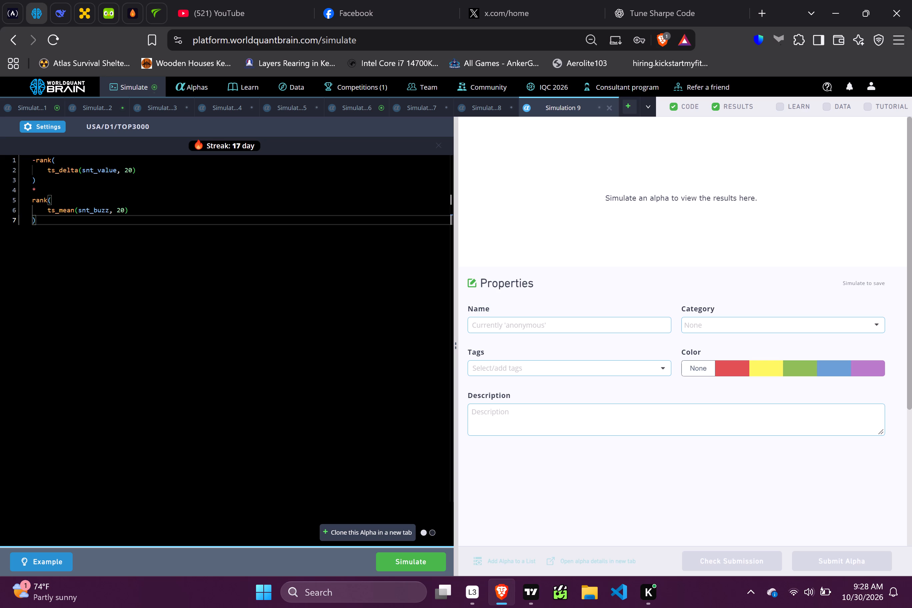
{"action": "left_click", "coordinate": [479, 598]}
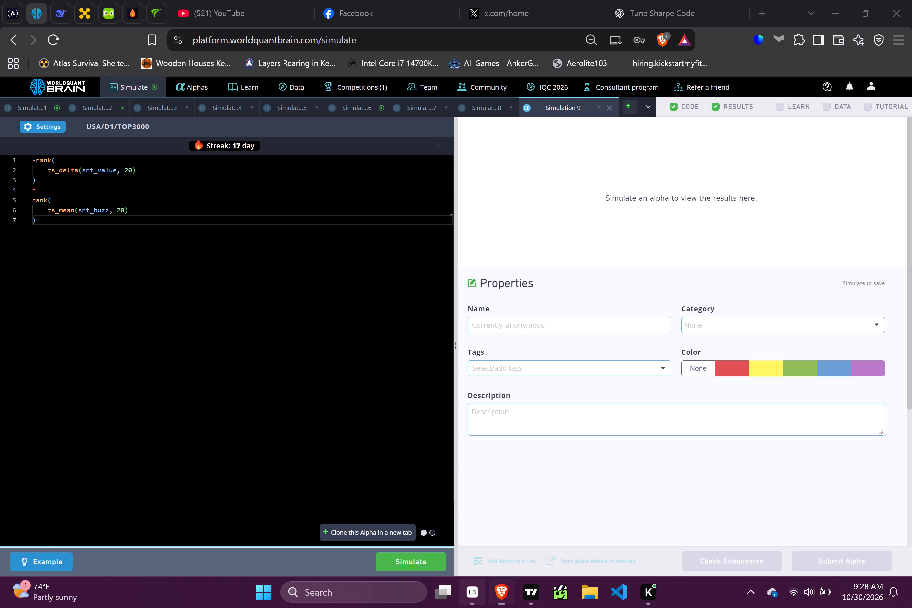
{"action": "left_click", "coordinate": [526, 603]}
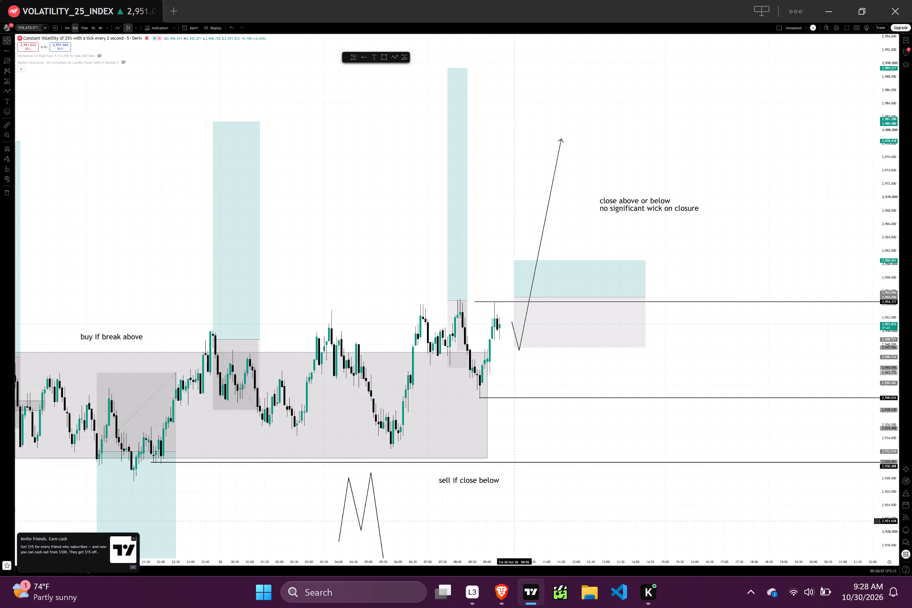
Switch to the Brave browser and reload the X home page.
{"action": "left_click", "coordinate": [500, 599]}
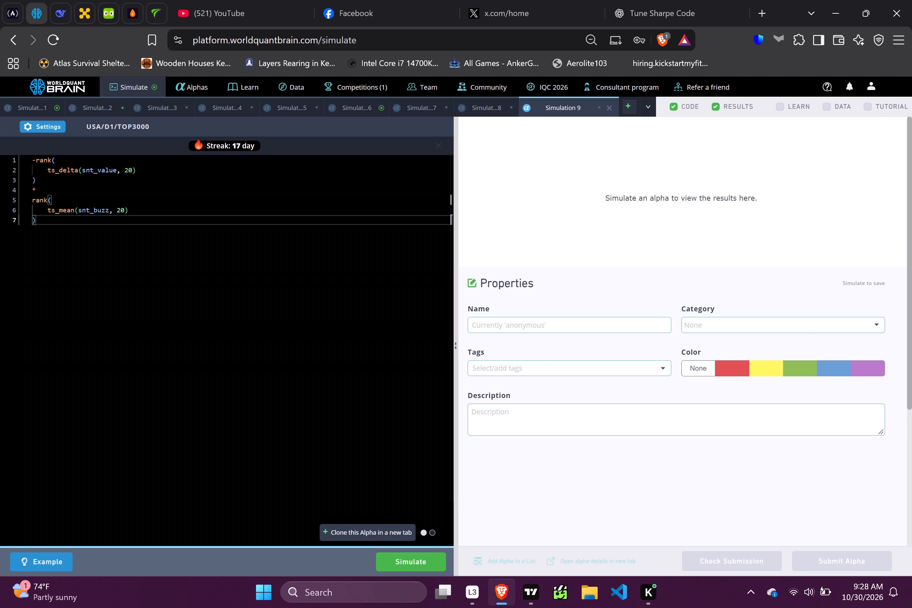
{"action": "left_click", "coordinate": [507, 0]}
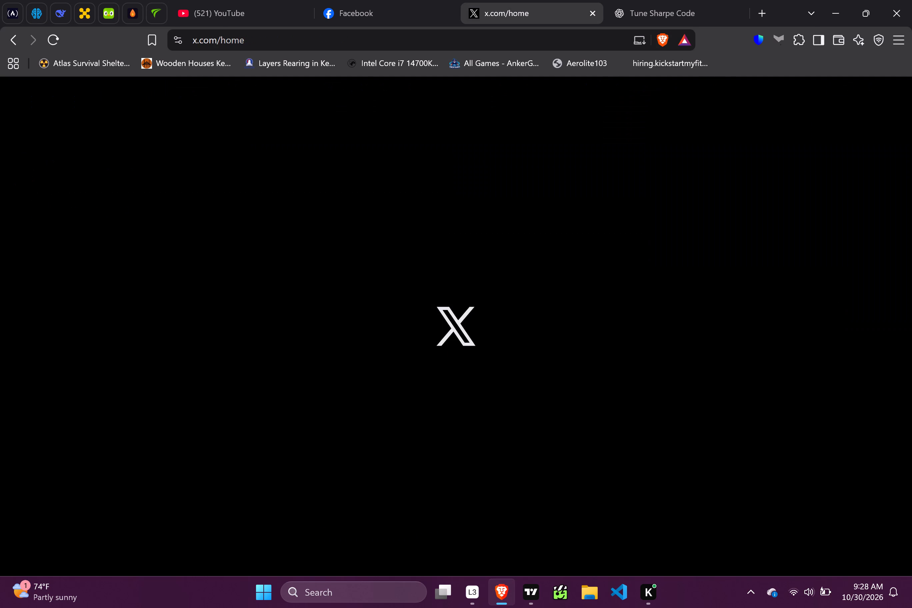
{"action": "left_click", "coordinate": [57, 41]}
Show the test period for Simulation 1 in WorldQuant BRAIN and examine its IS summary and testing status.
{"action": "left_click", "coordinate": [44, 19]}
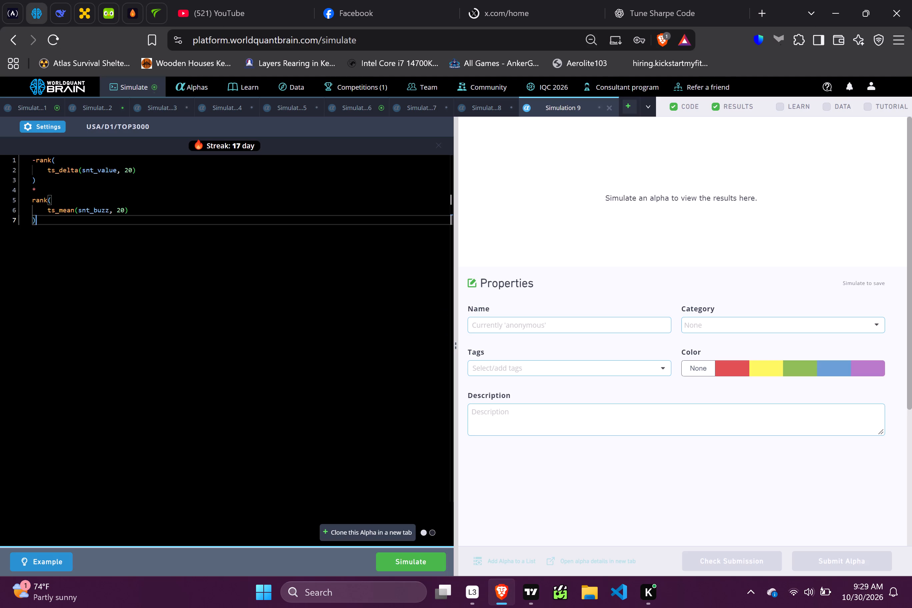
{"action": "left_click", "coordinate": [43, 111]}
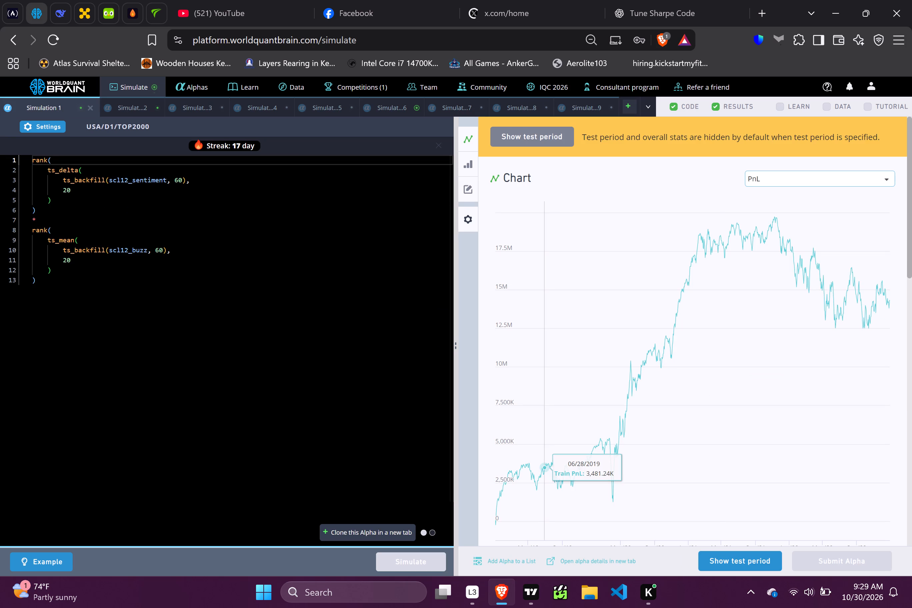
{"action": "left_click", "coordinate": [739, 554]}
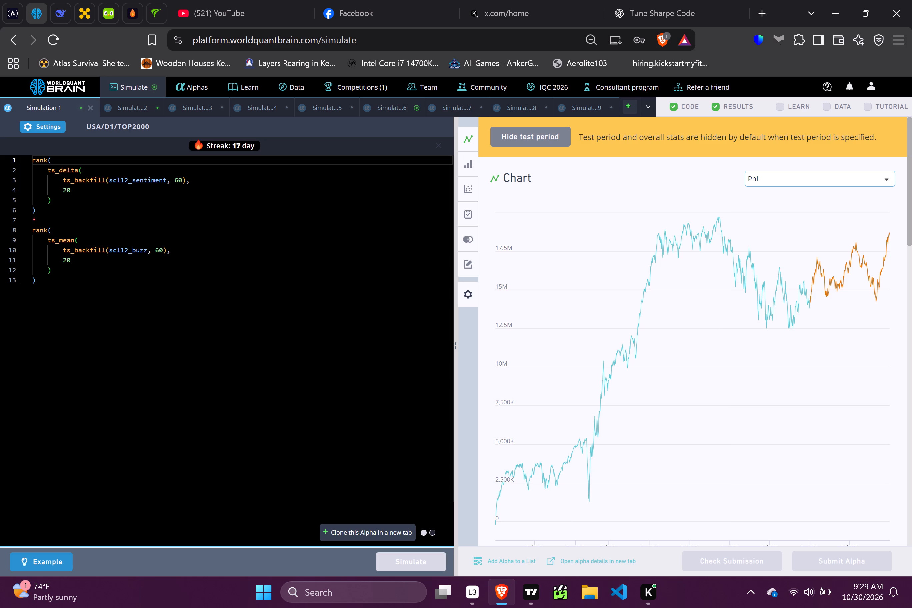
{"action": "scroll", "coordinate": [730, 444], "scroll_direction": "down", "scroll_amount": 4}
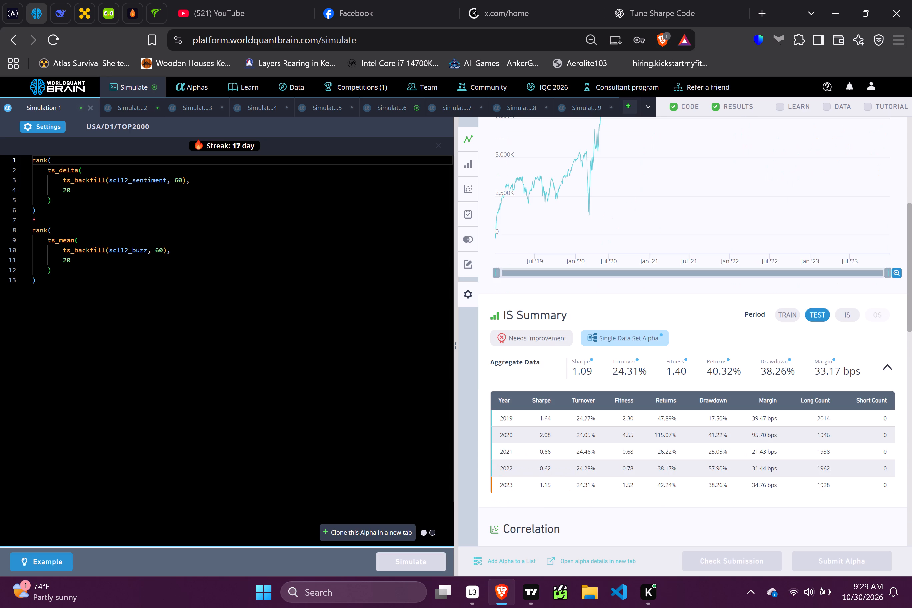
{"action": "scroll", "coordinate": [730, 444], "scroll_direction": "down", "scroll_amount": 2}
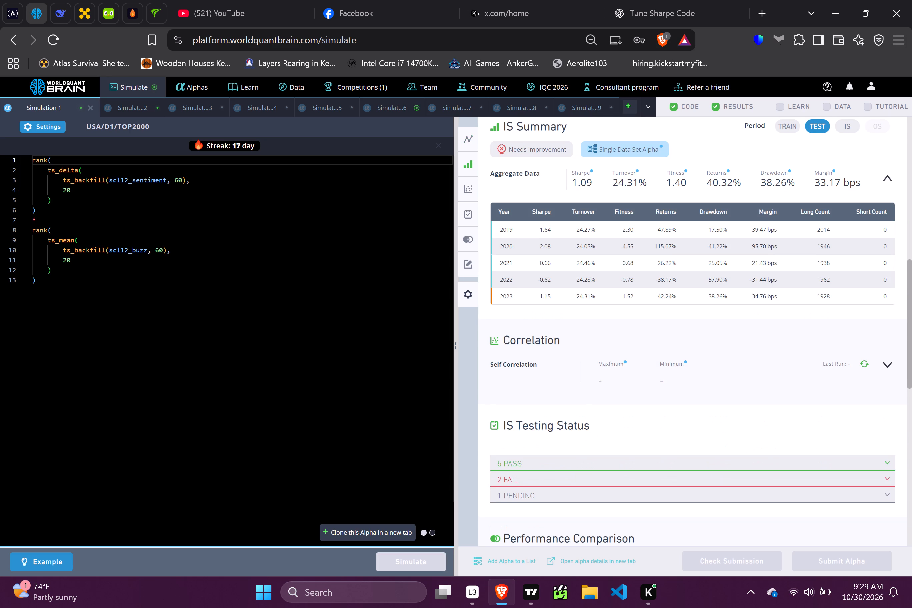
Change Simulation 1's universe to TOPSP500 and run the simulation.
{"action": "left_click", "coordinate": [58, 128]}
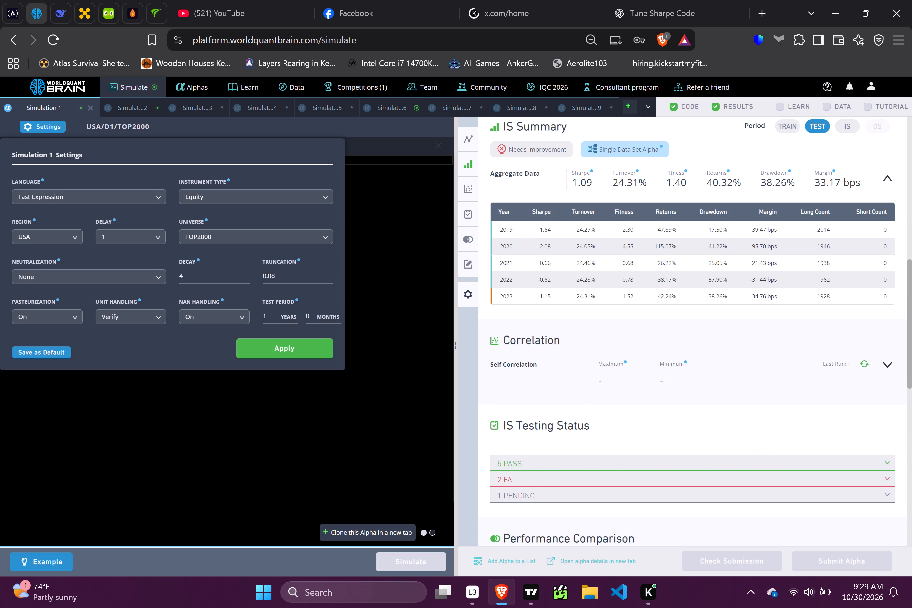
{"action": "left_click", "coordinate": [243, 237]}
{"action": "left_click", "coordinate": [222, 328]}
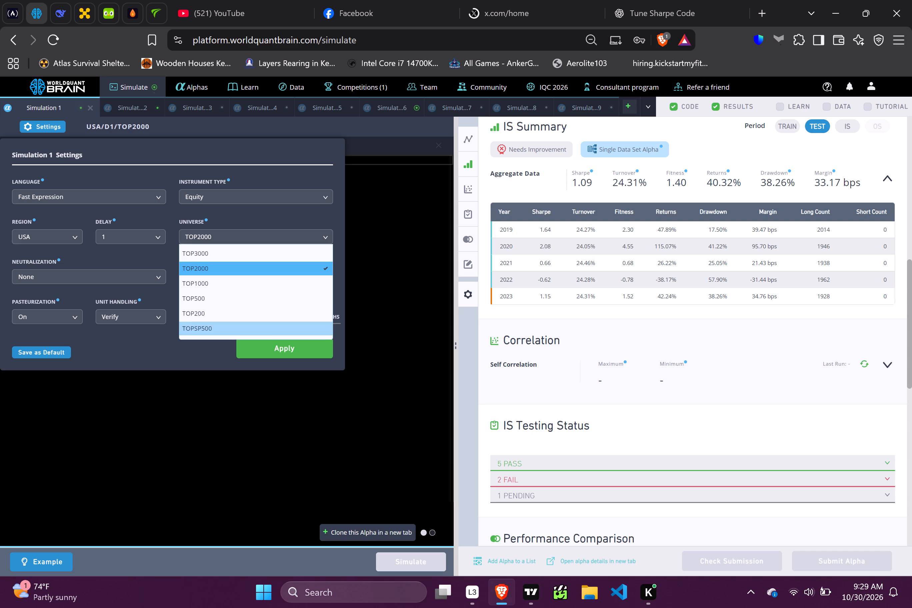
{"action": "left_click", "coordinate": [273, 348]}
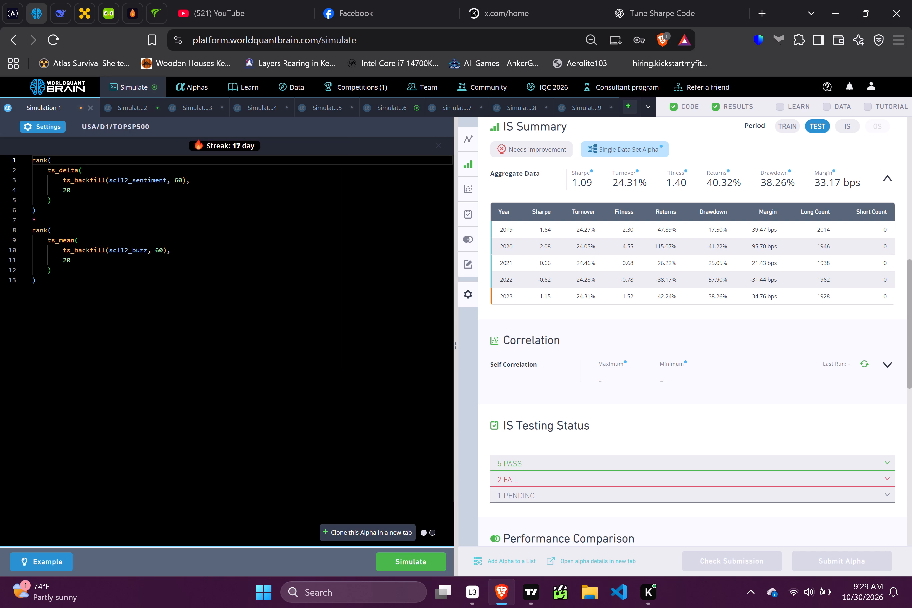
{"action": "left_click", "coordinate": [417, 559]}
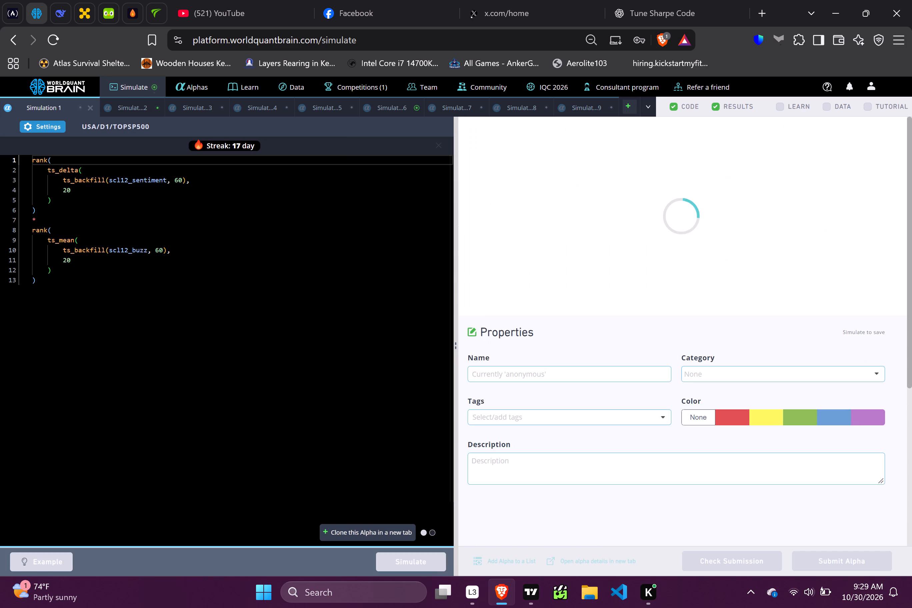
{"action": "left_click", "coordinate": [143, 106]}
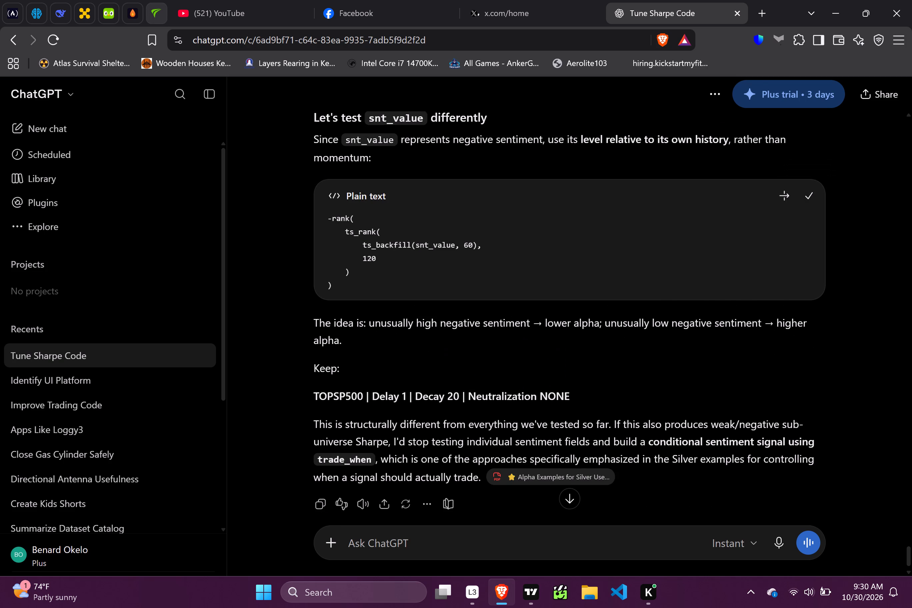
{"action": "left_click", "coordinate": [41, 3]}
{"action": "triple_click", "coordinate": [132, 178]}
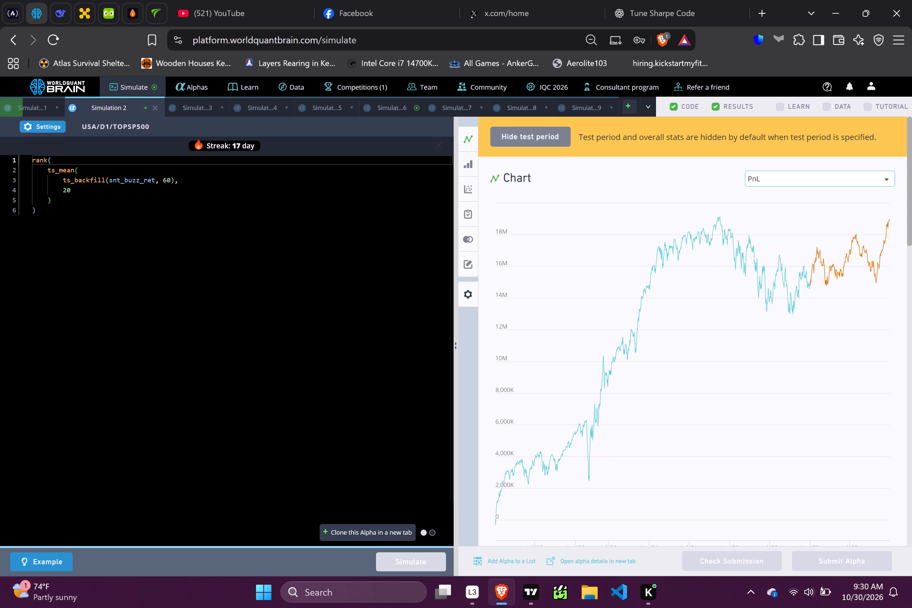
{"action": "left_click", "coordinate": [132, 178]}
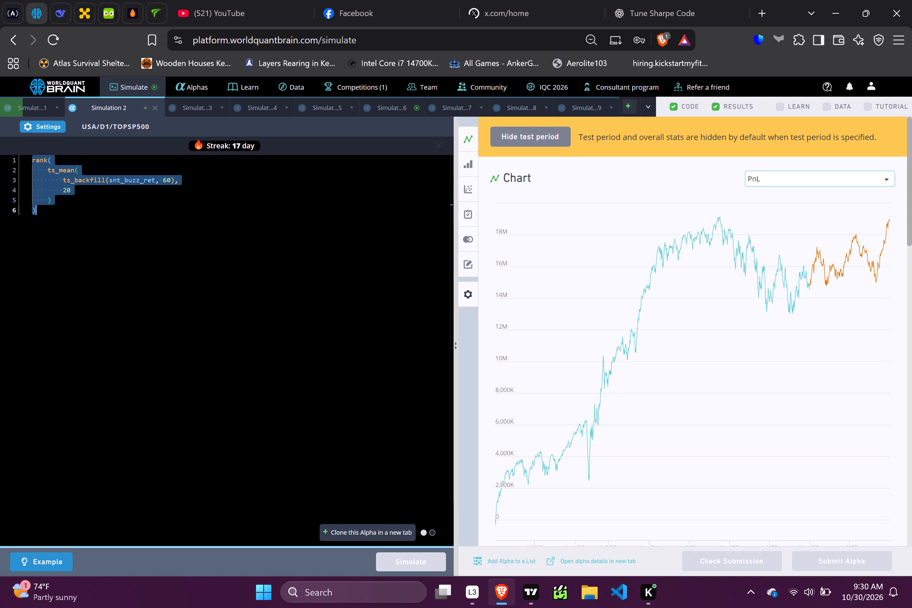
{"action": "key", "text": "ctrl+v"}
Set Simulation 2's decay to 20 and apply the settings.
{"action": "left_click", "coordinate": [60, 123]}
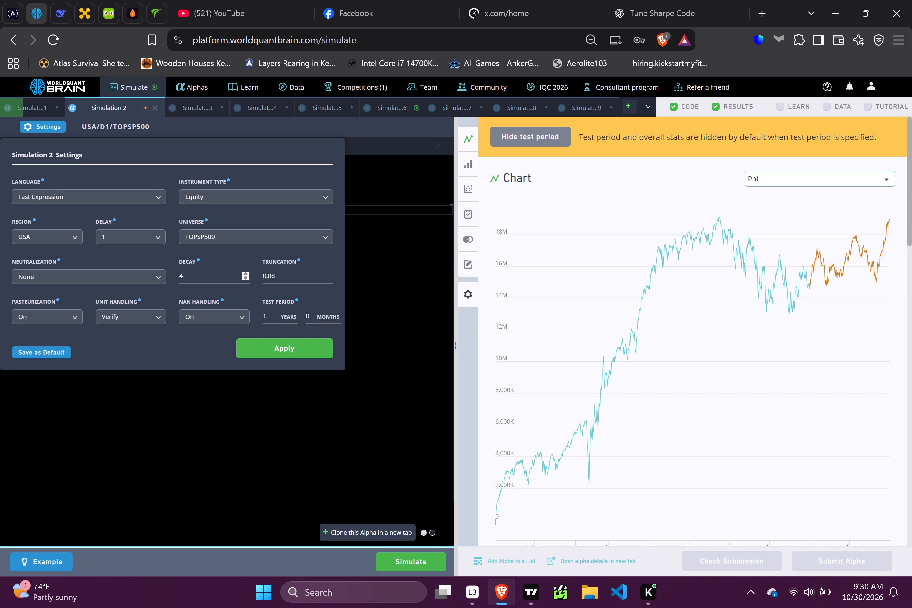
{"action": "triple_click", "coordinate": [201, 275]}
{"action": "key", "text": "2"}
{"action": "key", "text": "0"}
{"action": "left_click", "coordinate": [278, 344]}
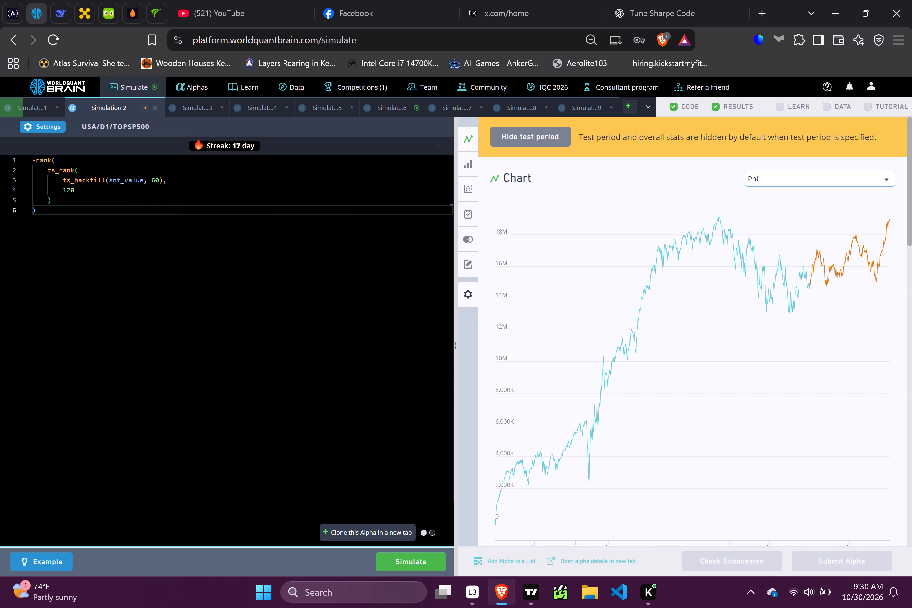
Run Simulation 2 with the -rank(ts_rank(ts_backfill(snt_value, 60), 120)) expression.
{"action": "left_click", "coordinate": [409, 555]}
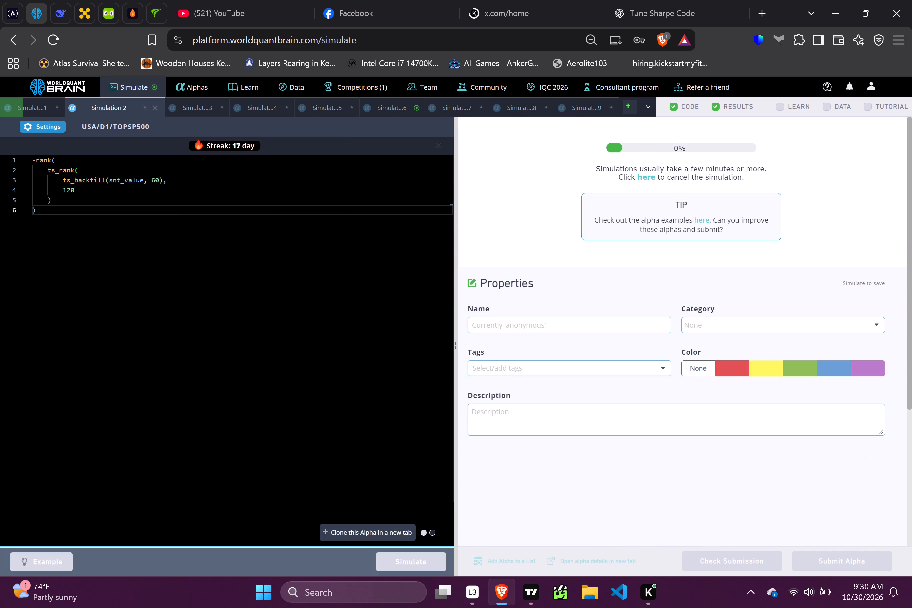
Configure and apply Simulation 3's settings with neutralization None, universe TOPSP500 and decay 20.
{"action": "left_click", "coordinate": [204, 104]}
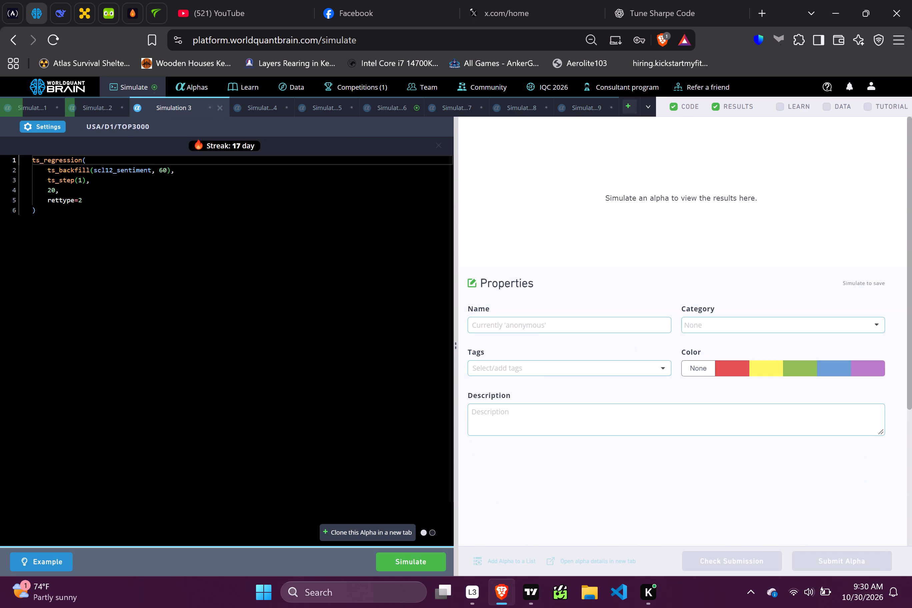
{"action": "left_click", "coordinate": [58, 127]}
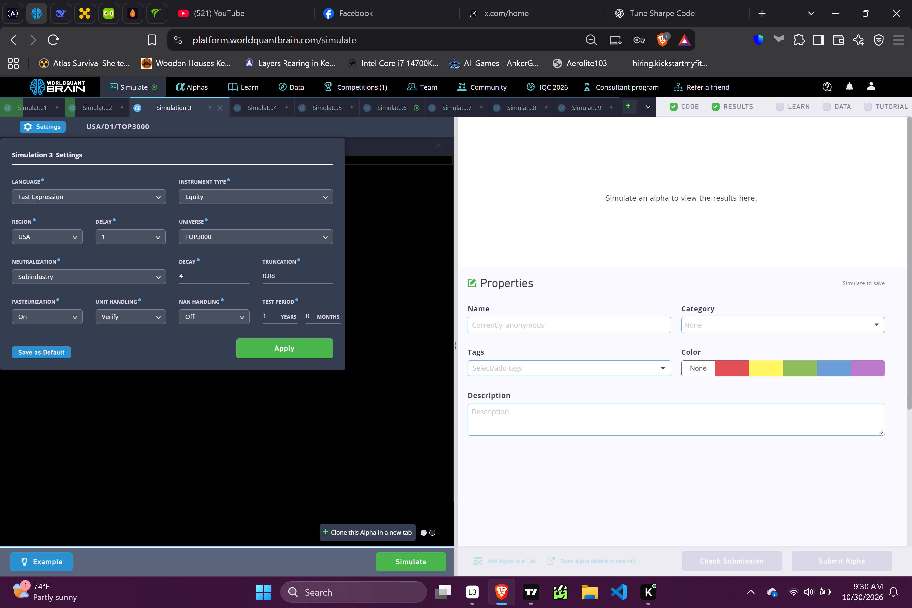
{"action": "left_click", "coordinate": [138, 277]}
{"action": "left_click", "coordinate": [112, 287]}
{"action": "left_click", "coordinate": [217, 242]}
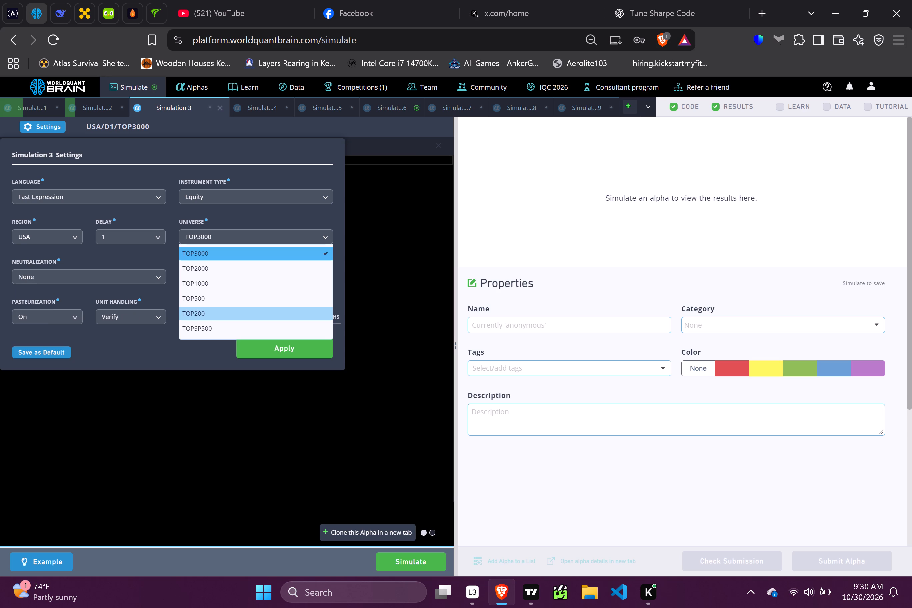
{"action": "left_click", "coordinate": [208, 322]}
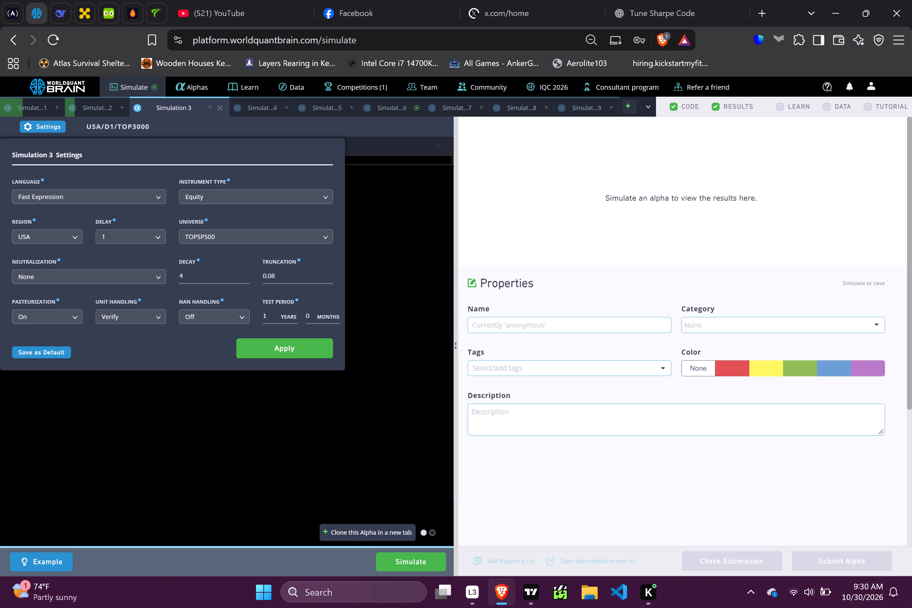
{"action": "triple_click", "coordinate": [216, 279]}
{"action": "key", "text": "2"}
{"action": "key", "text": "0"}
{"action": "left_click", "coordinate": [288, 354]}
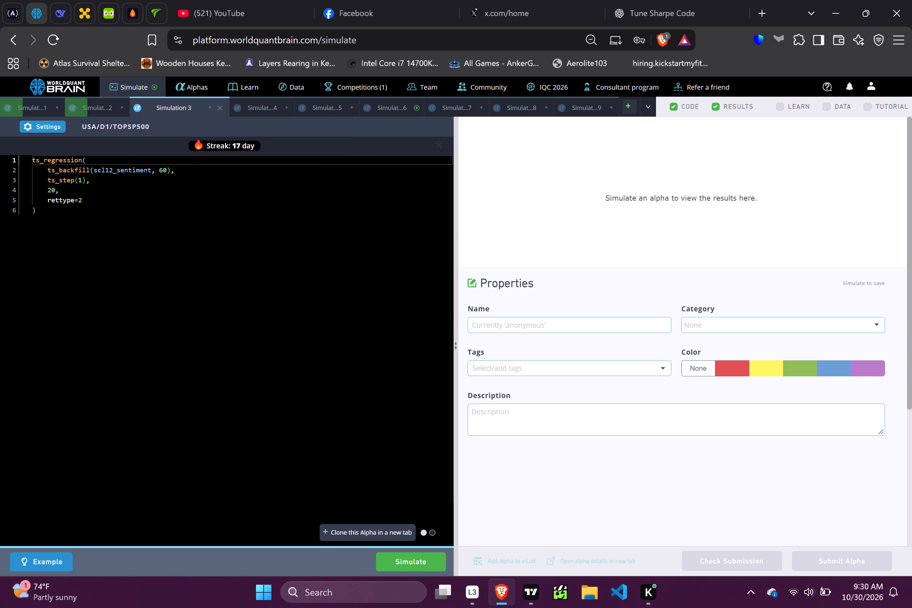
Run Simulation 3 with its ts_regression expression on scl12_sentiment.
{"action": "left_click", "coordinate": [415, 564]}
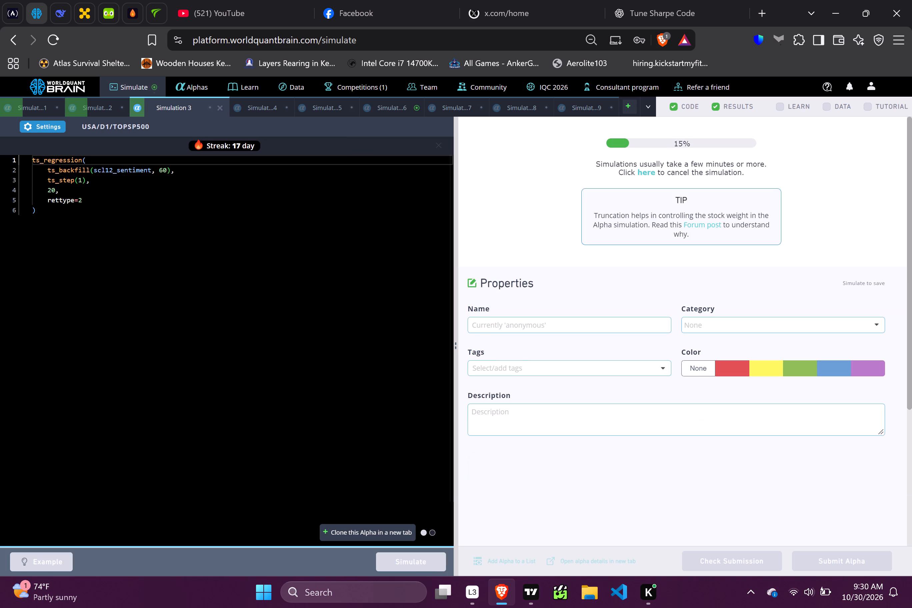
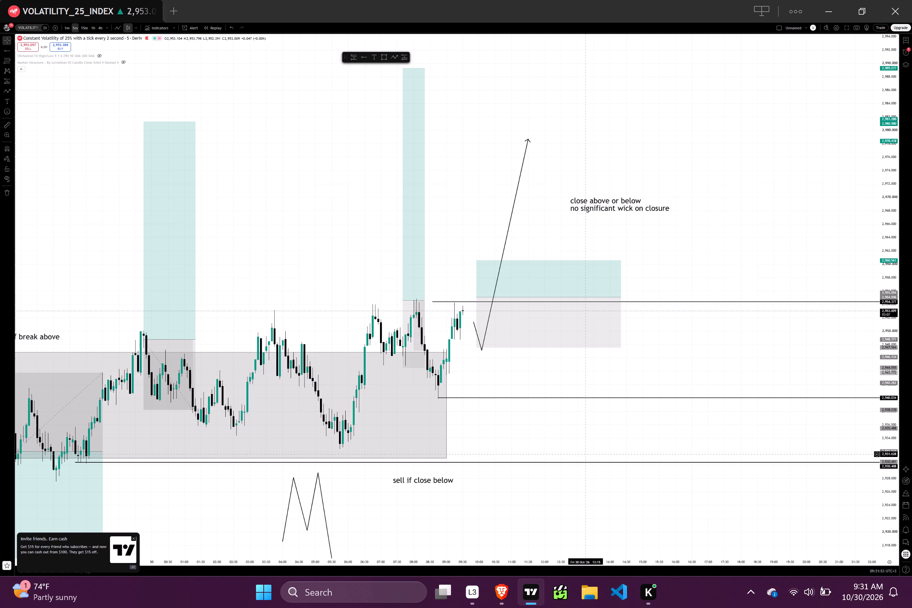
Return to WorldQuant BRAIN and apply Simulation 4's settings: neutralization None, universe TOPSP500, decay 20 and NaN handling On.
{"action": "left_click", "coordinate": [505, 592]}
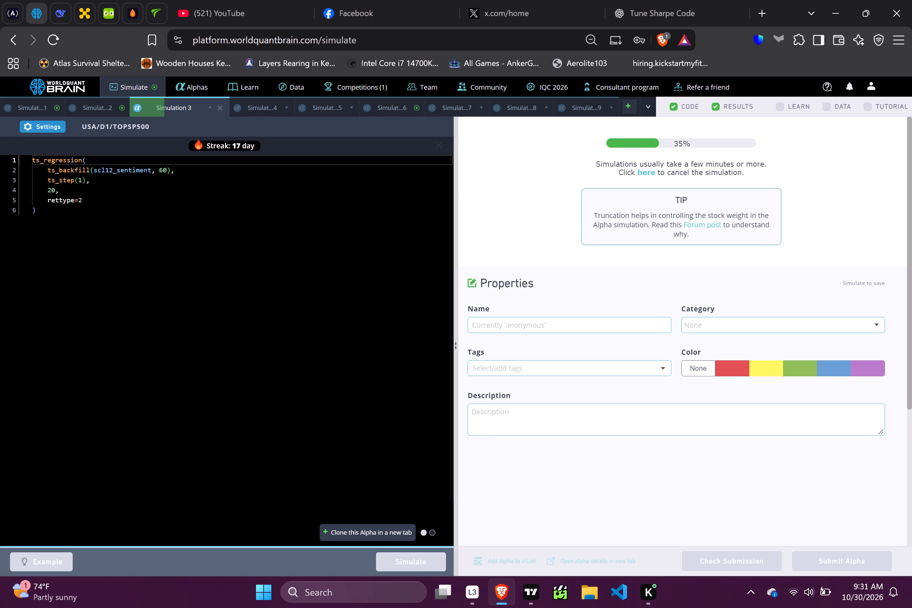
{"action": "left_click", "coordinate": [267, 103]}
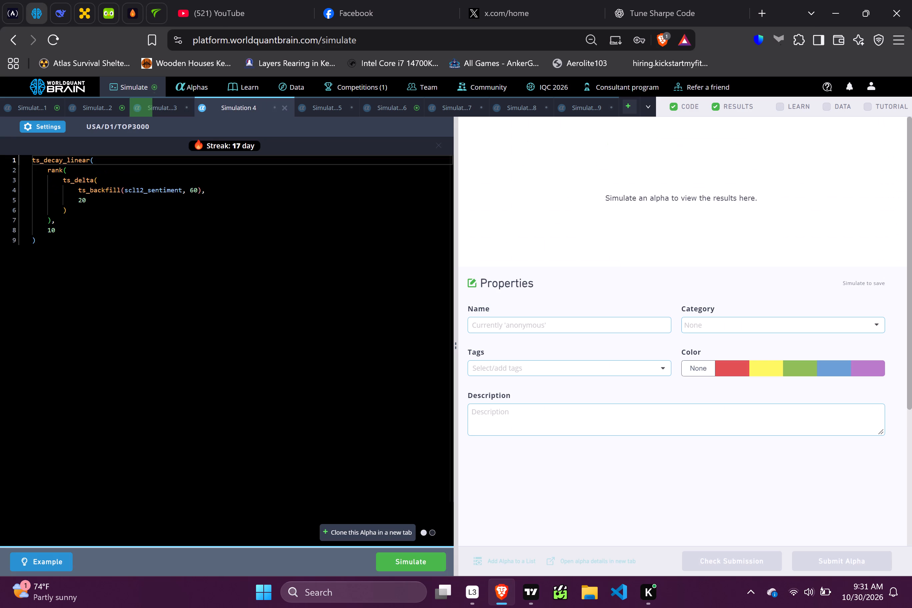
{"action": "left_click", "coordinate": [58, 125]}
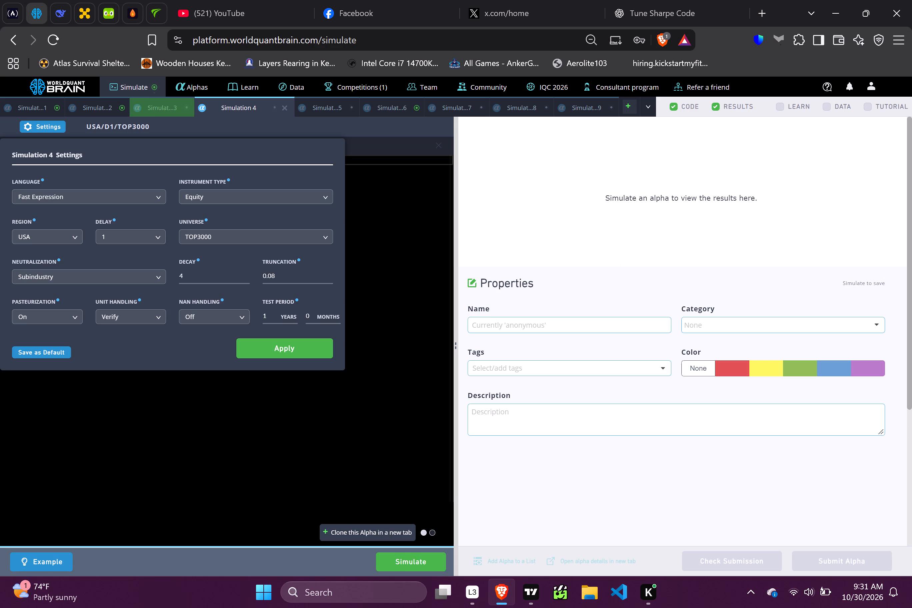
{"action": "left_click", "coordinate": [130, 275]}
{"action": "left_click", "coordinate": [88, 292]}
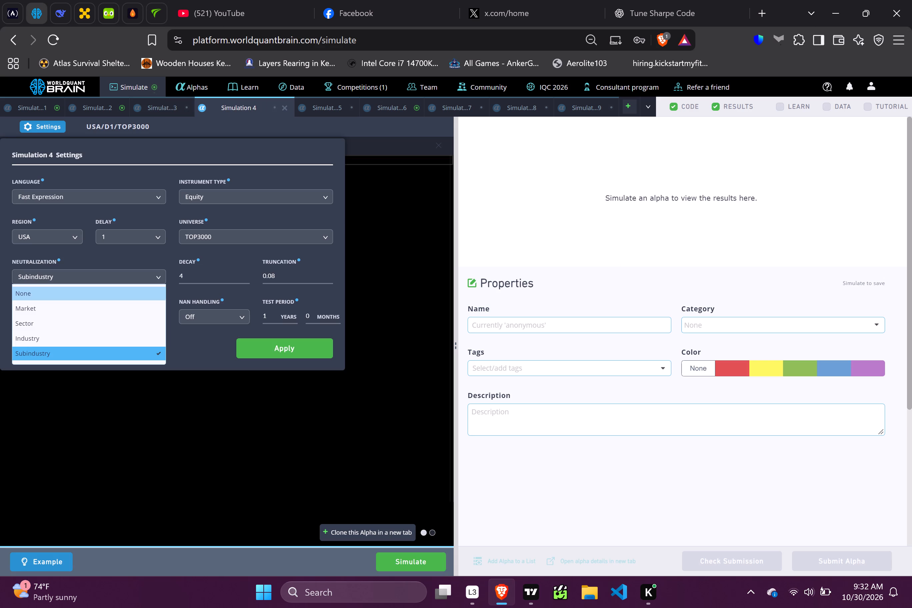
{"action": "left_click", "coordinate": [247, 234]}
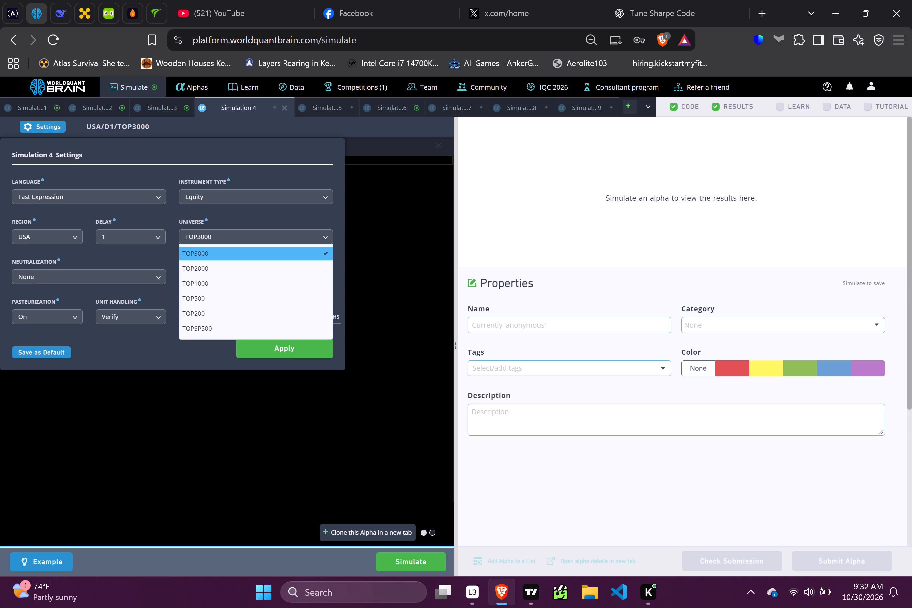
{"action": "left_click", "coordinate": [200, 326]}
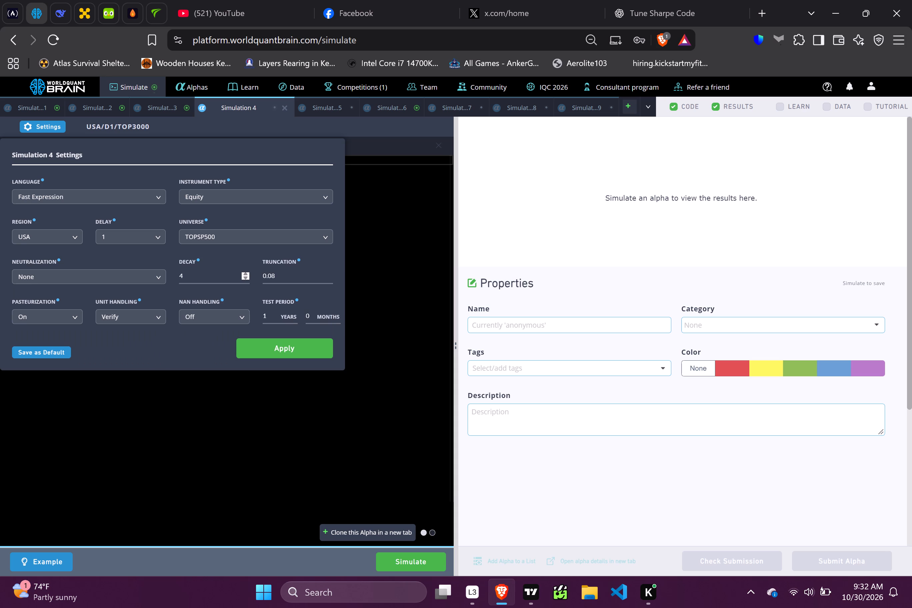
{"action": "double_click", "coordinate": [205, 267]}
{"action": "triple_click", "coordinate": [186, 273]}
{"action": "key", "text": "2"}
{"action": "key", "text": "0"}
{"action": "left_click", "coordinate": [227, 317]}
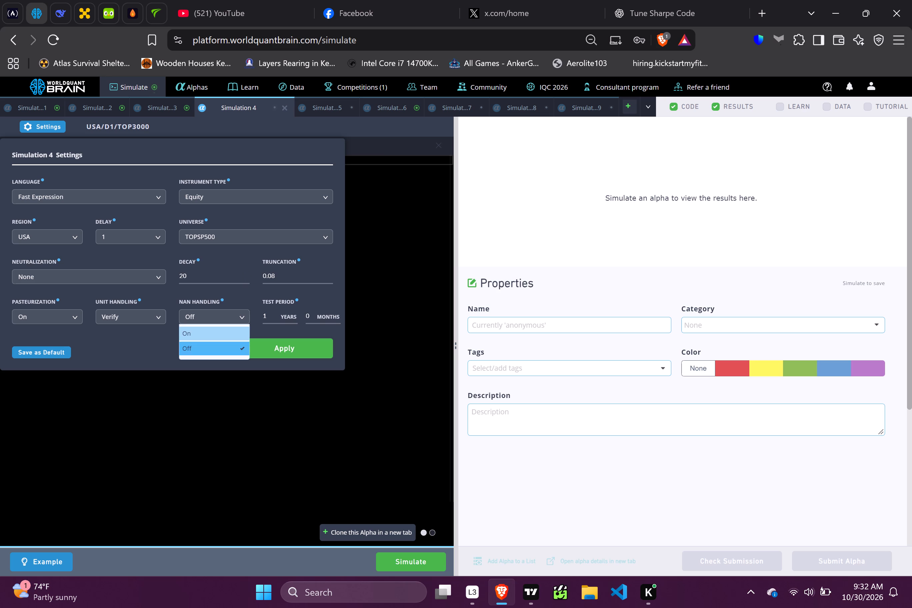
{"action": "left_click", "coordinate": [211, 337]}
{"action": "left_click", "coordinate": [261, 352]}
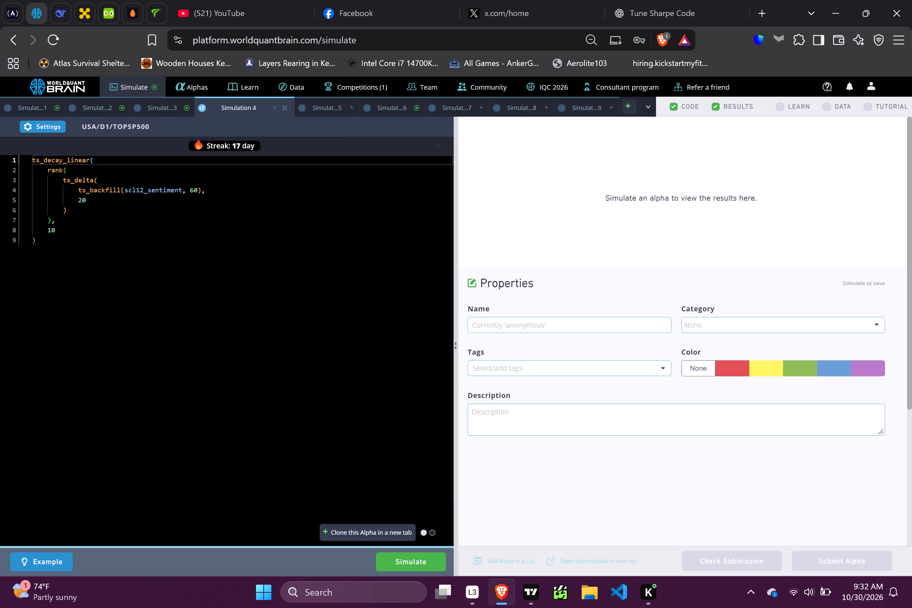
Run Simulation 4 with its ts_decay_linear expression on the ranked 20-day delta of scl12_sentiment.
{"action": "left_click", "coordinate": [418, 559]}
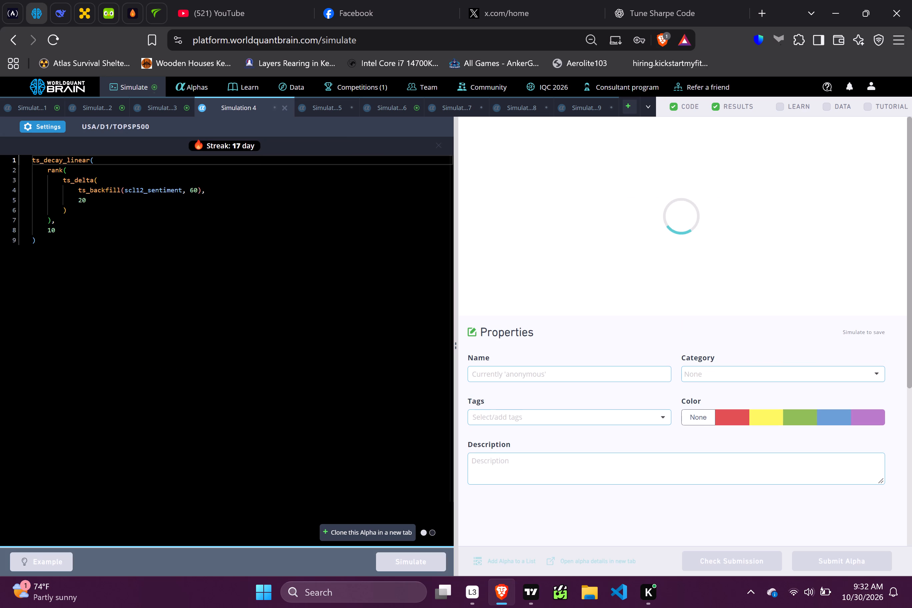
Configure and apply Simulation 5's settings with neutralization None, decay 20, universe TOPSP500 and NaN handling On.
{"action": "left_click", "coordinate": [338, 108]}
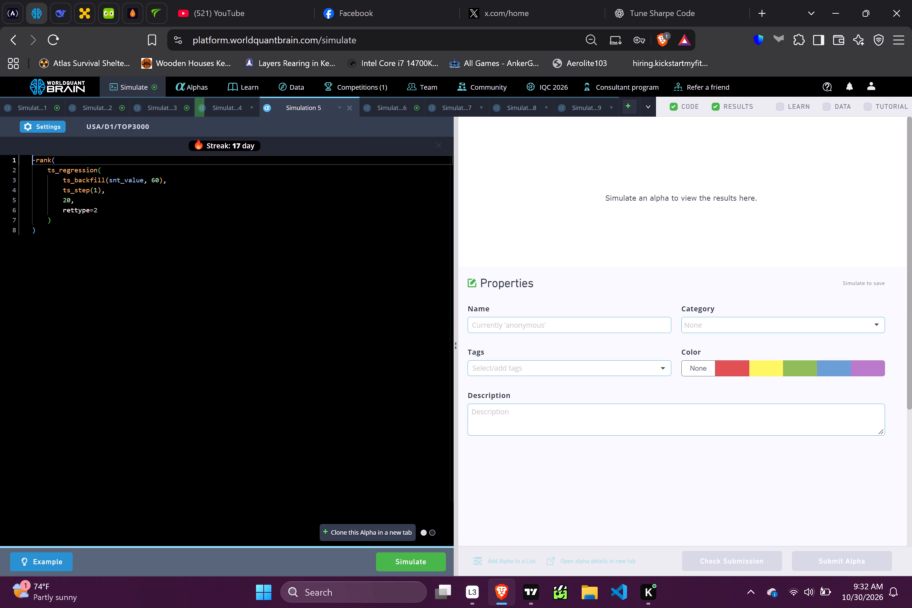
{"action": "left_click", "coordinate": [54, 127]}
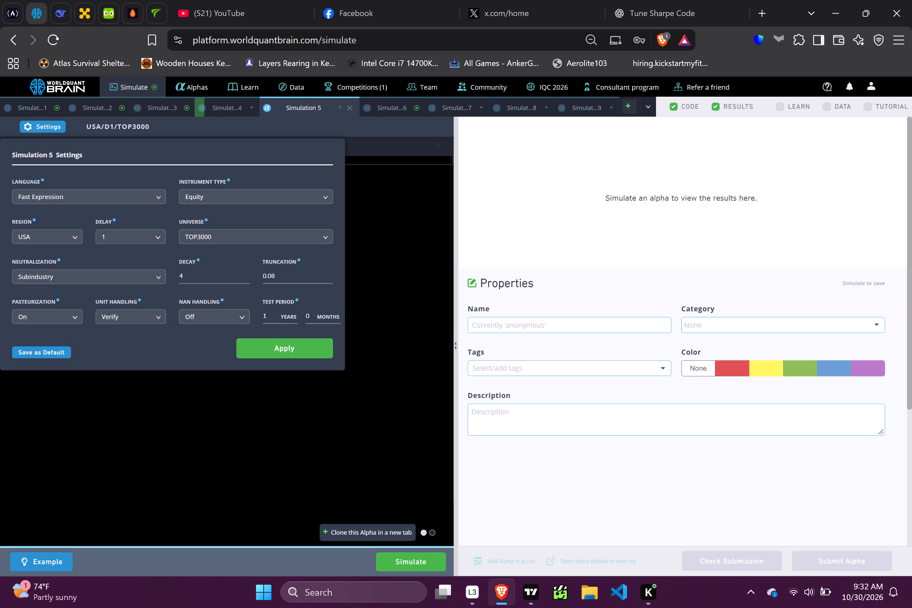
{"action": "left_click", "coordinate": [148, 274]}
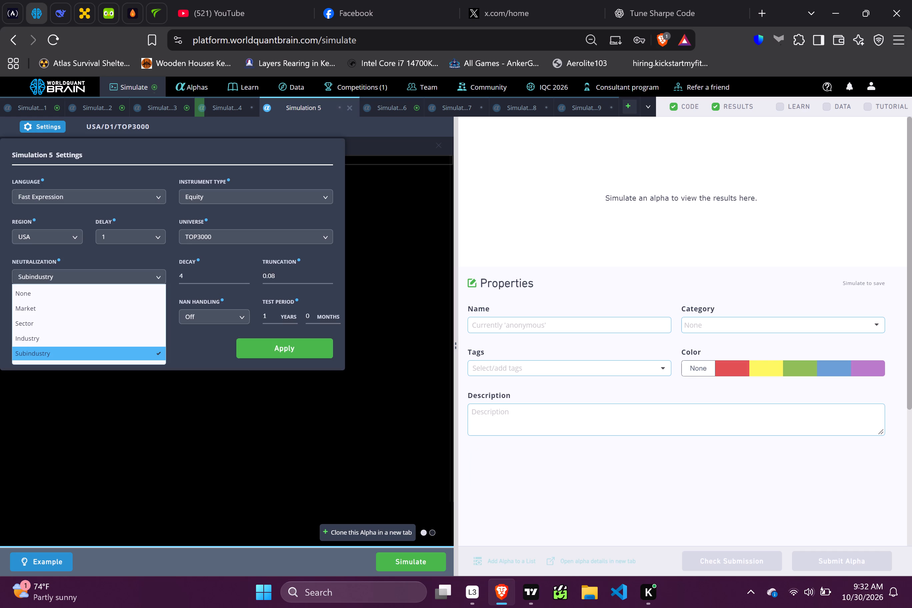
{"action": "left_click", "coordinate": [107, 289]}
{"action": "triple_click", "coordinate": [200, 281]}
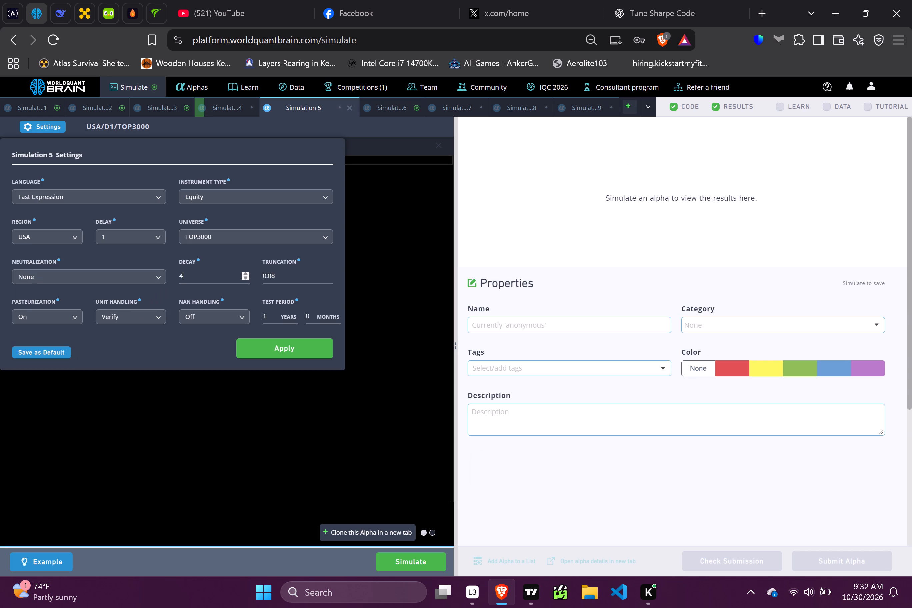
{"action": "key", "text": "2"}
{"action": "key", "text": "0"}
{"action": "left_click", "coordinate": [259, 229]}
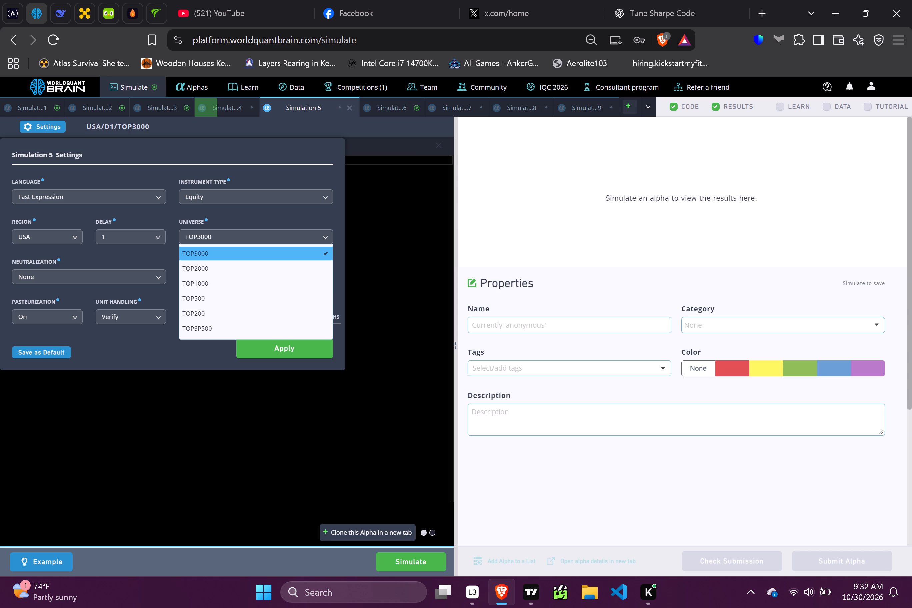
{"action": "left_click", "coordinate": [202, 329]}
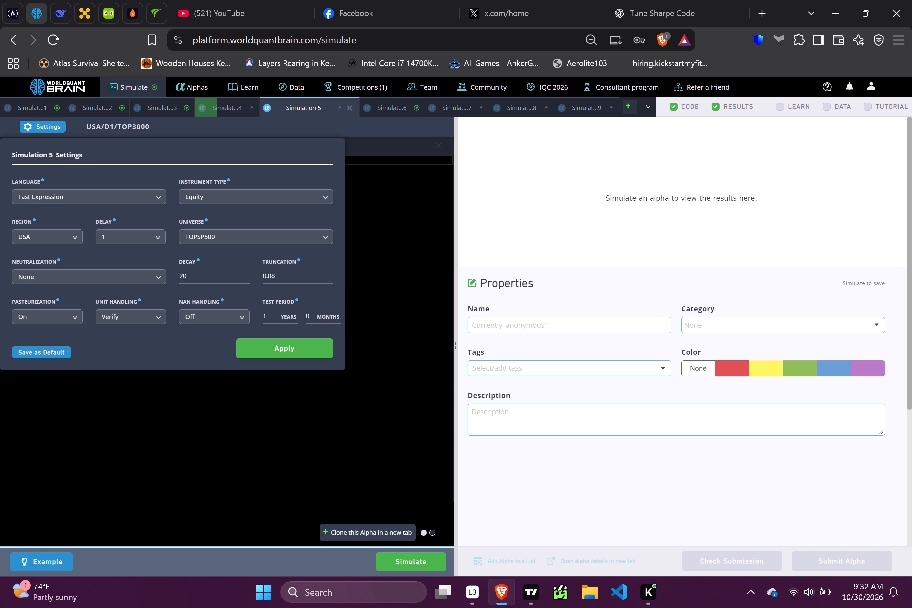
{"action": "left_click", "coordinate": [237, 318]}
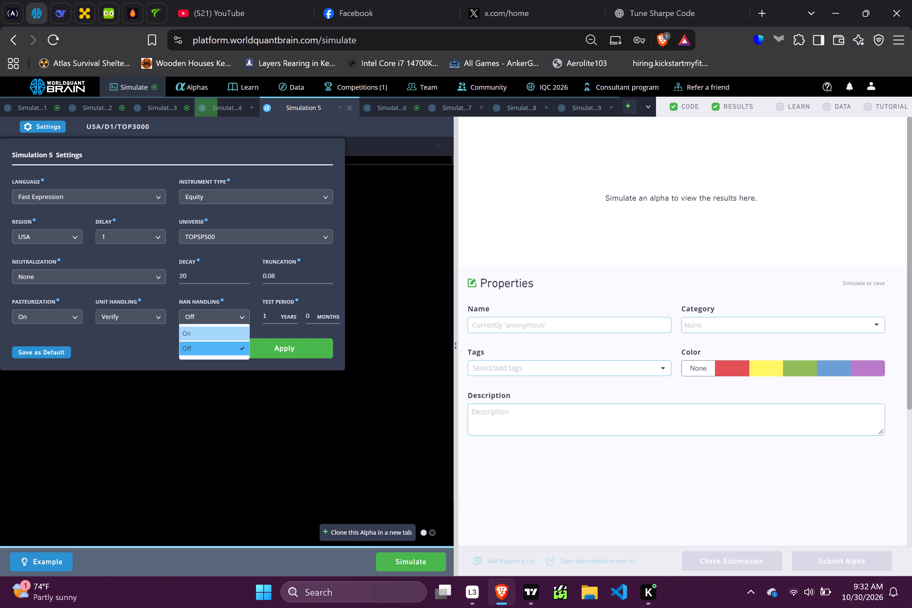
{"action": "left_click", "coordinate": [203, 334]}
{"action": "left_click", "coordinate": [267, 343]}
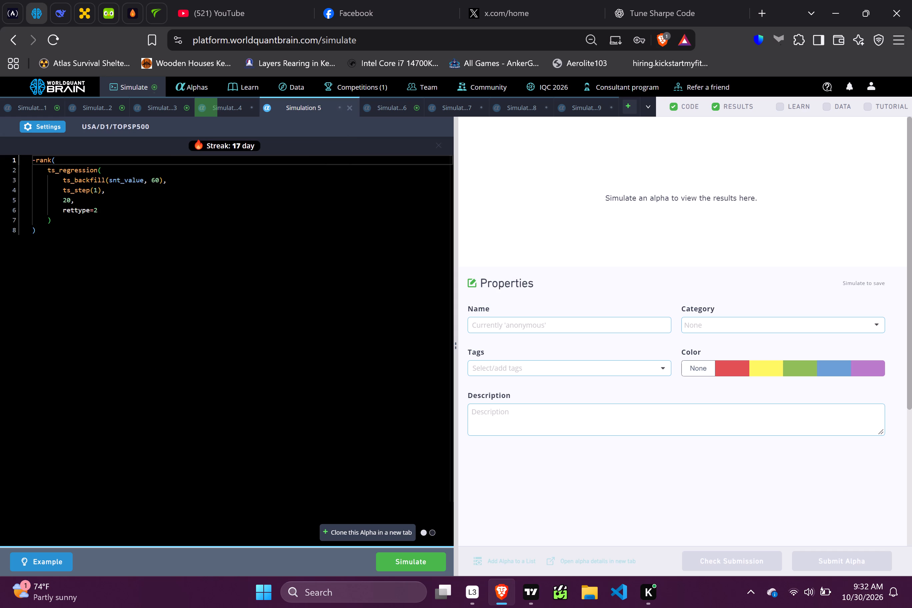
Run Simulation 5 with its -rank(ts_regression) expression on snt_value.
{"action": "left_click", "coordinate": [400, 556]}
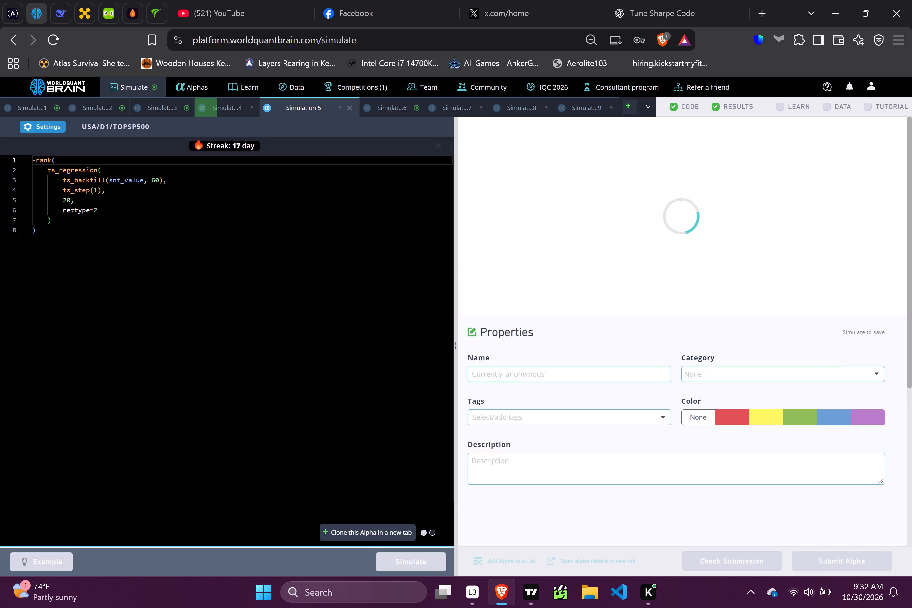
Show Simulation 6's test period and examine its PnL chart, IS Summary and failed IS tests.
{"action": "left_click", "coordinate": [397, 104]}
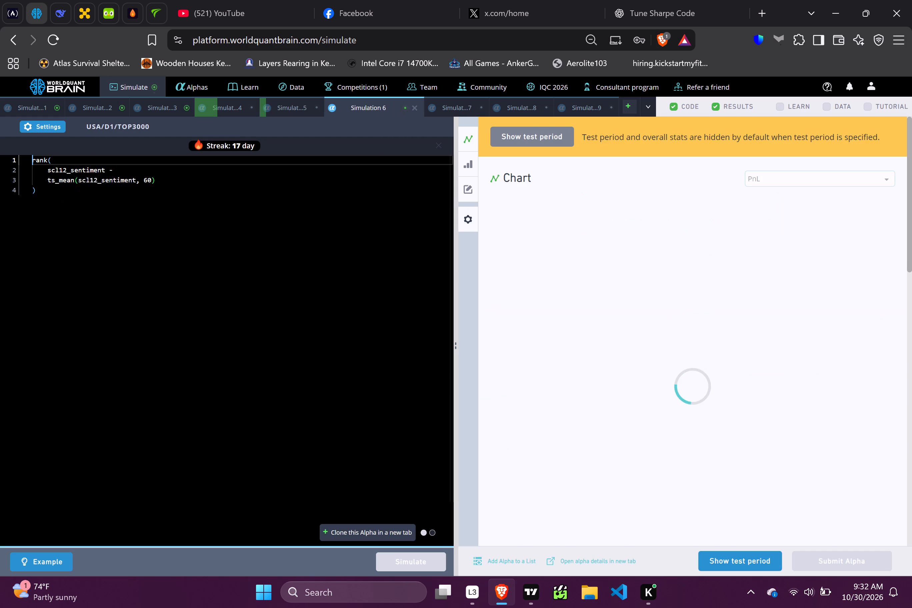
{"action": "left_click", "coordinate": [743, 558]}
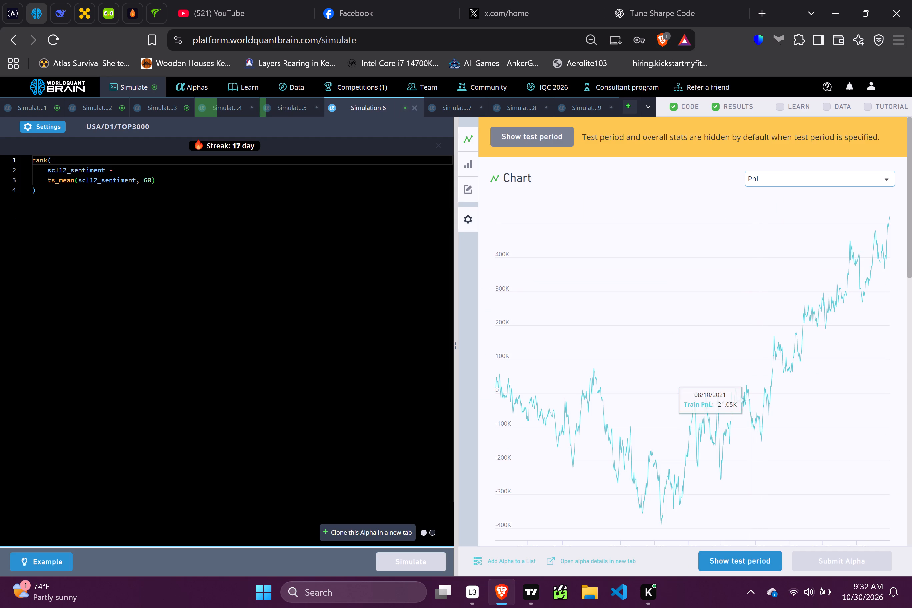
{"action": "scroll", "coordinate": [758, 485], "scroll_direction": "down", "scroll_amount": 1}
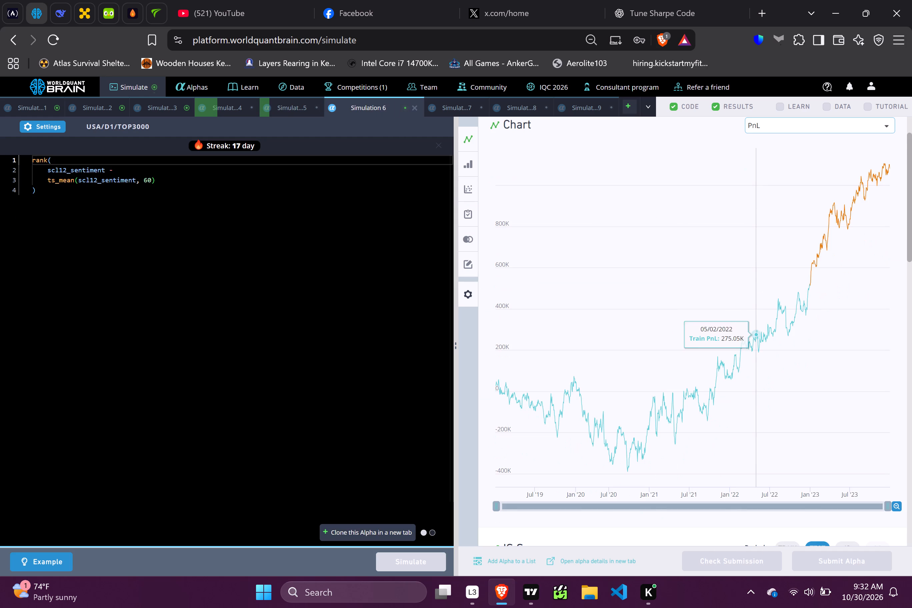
{"action": "left_click", "coordinate": [754, 448]}
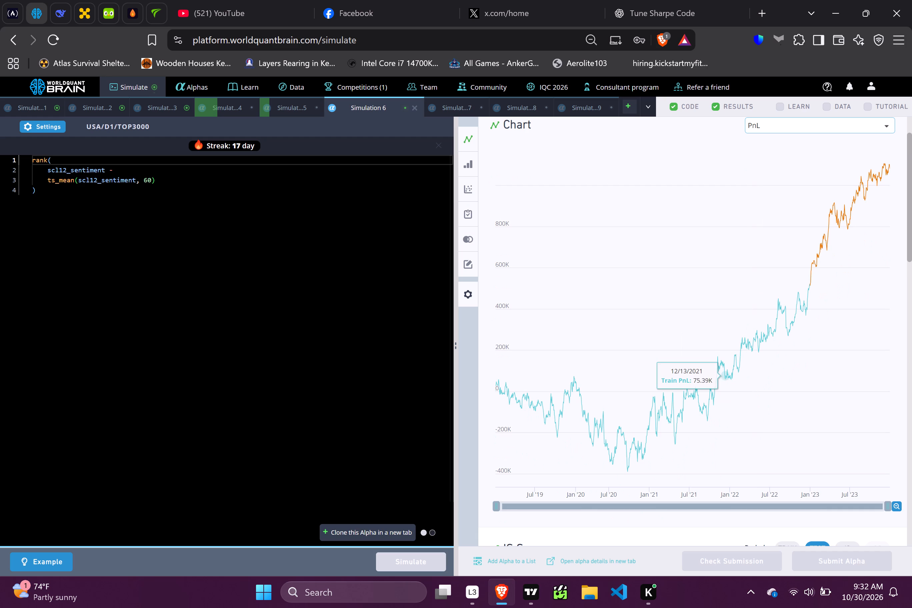
{"action": "scroll", "coordinate": [710, 527], "scroll_direction": "down", "scroll_amount": 3}
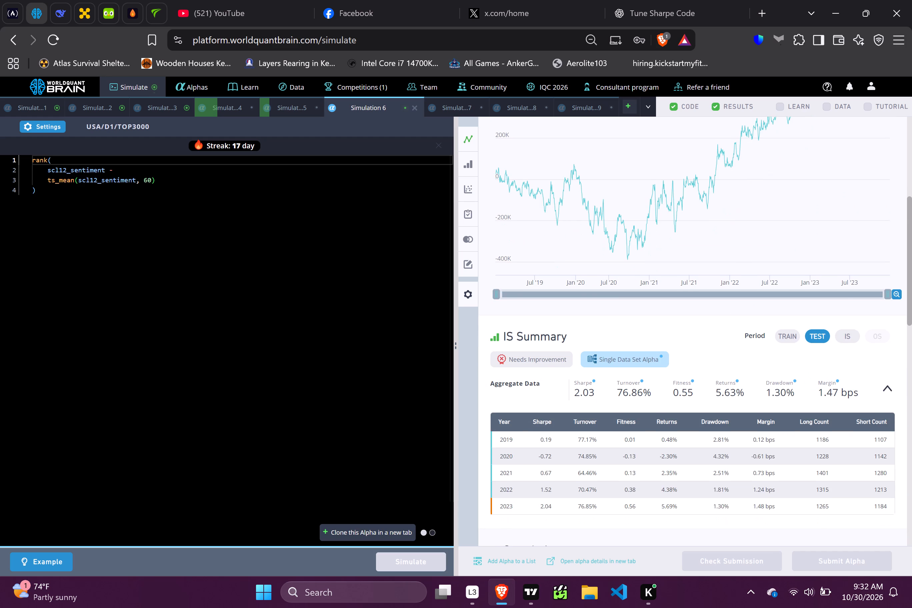
{"action": "scroll", "coordinate": [710, 527], "scroll_direction": "down", "scroll_amount": 2}
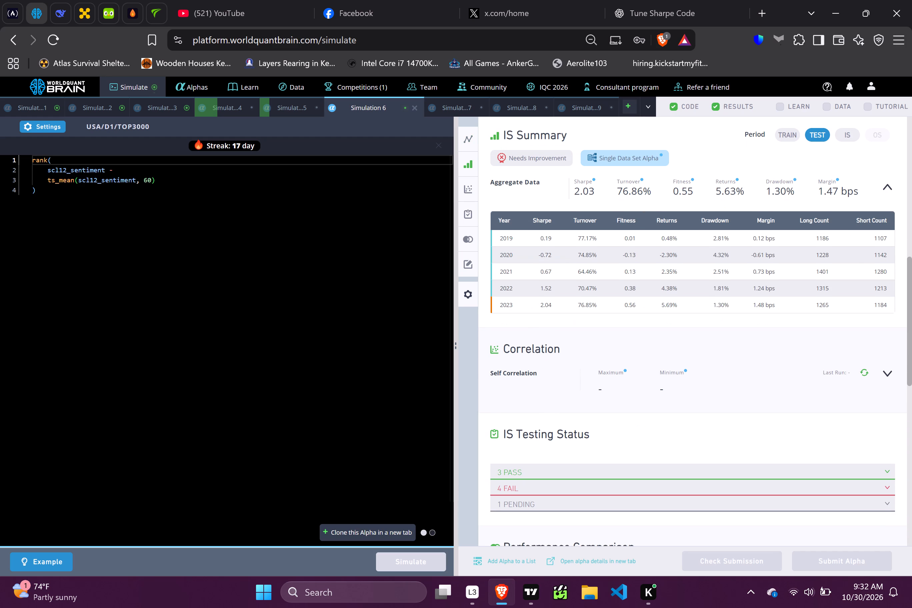
{"action": "left_click", "coordinate": [665, 488]}
{"action": "scroll", "coordinate": [665, 488], "scroll_direction": "down", "scroll_amount": 1}
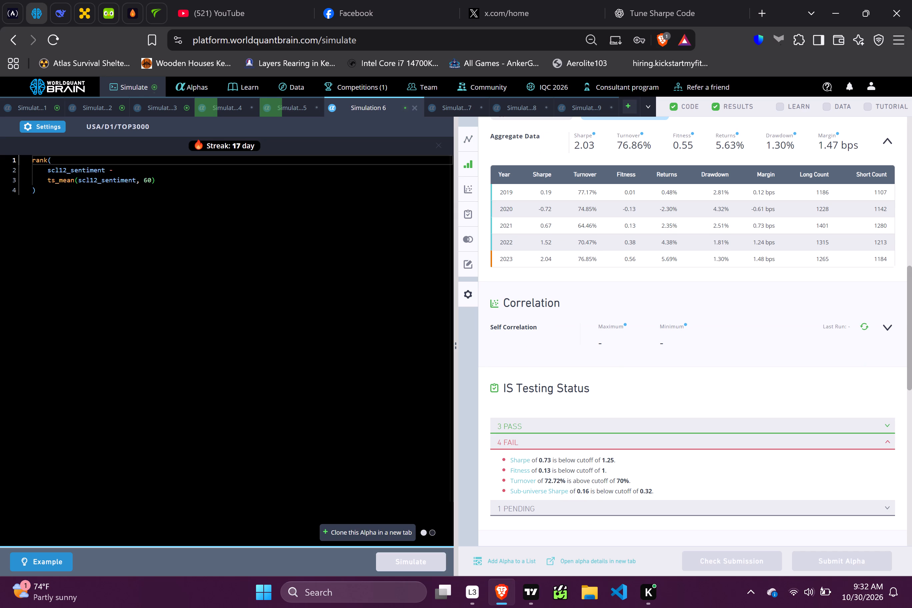
{"action": "left_click", "coordinate": [57, 127]}
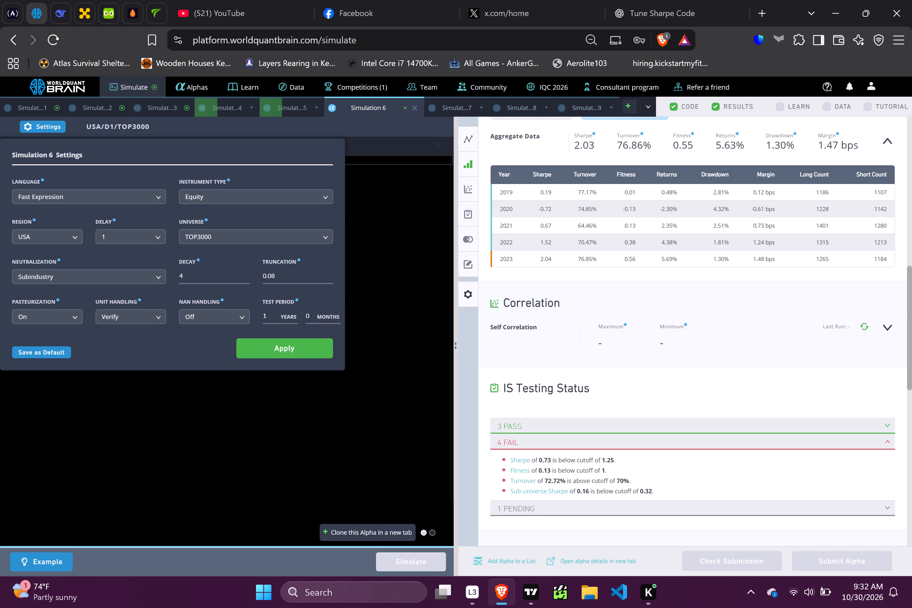
{"action": "left_click", "coordinate": [128, 274]}
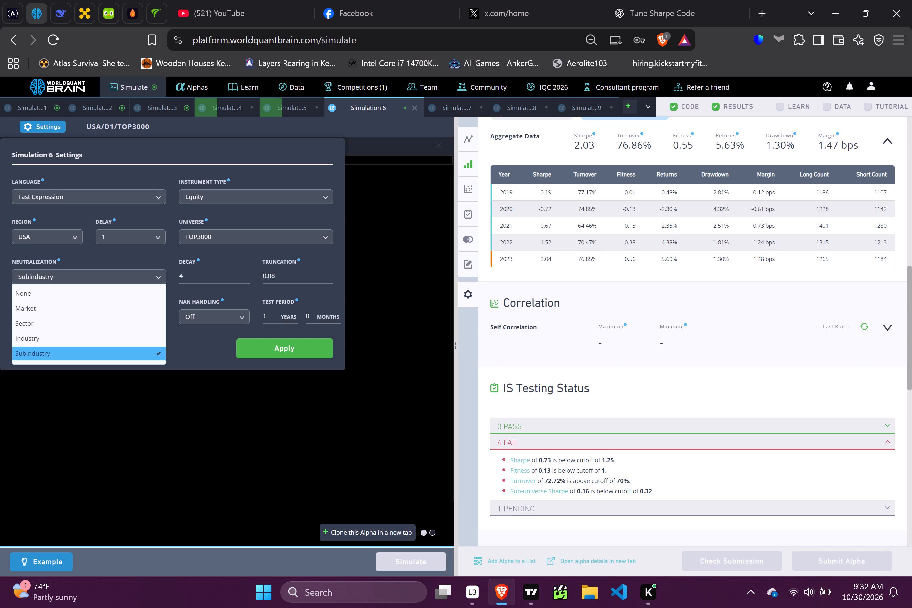
{"action": "left_click", "coordinate": [118, 294]}
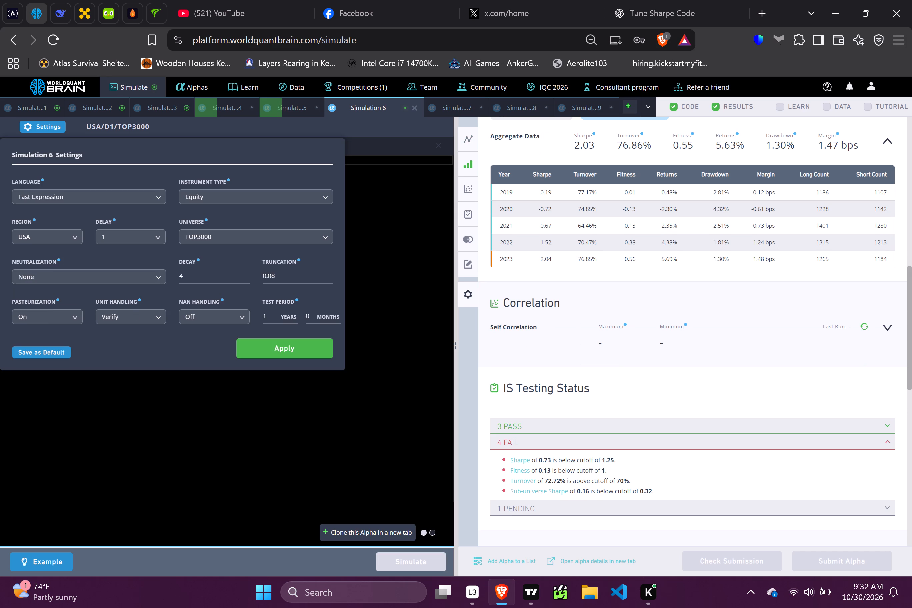
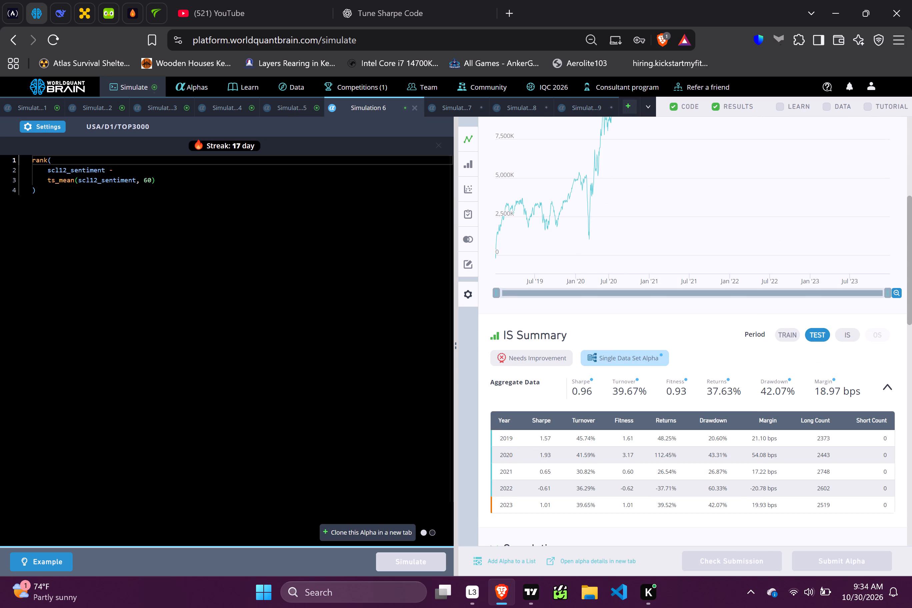
Set Simulation 6's neutralization to Subindustry and NaN handling to On, apply the settings and rerun the simulation.
{"action": "left_click", "coordinate": [59, 128]}
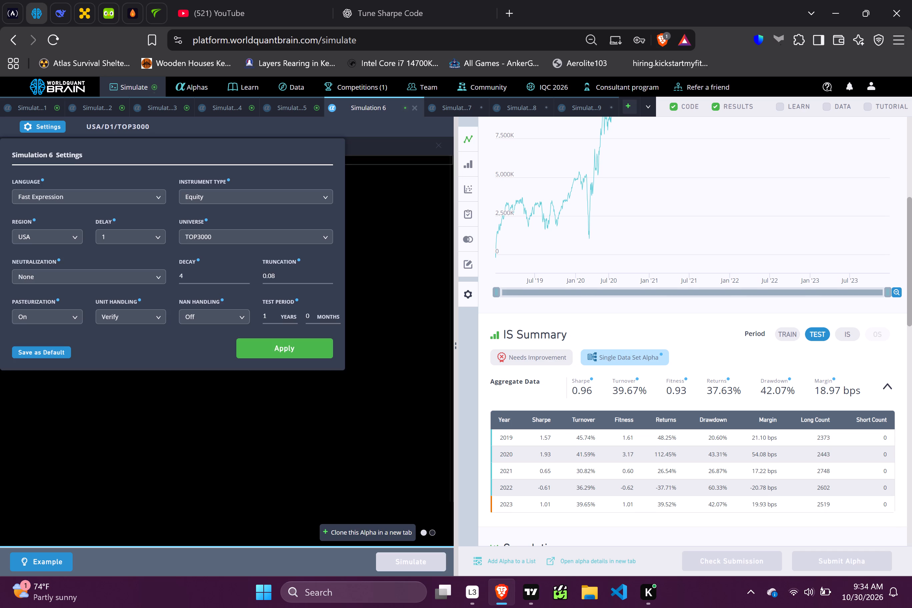
{"action": "left_click", "coordinate": [150, 277]}
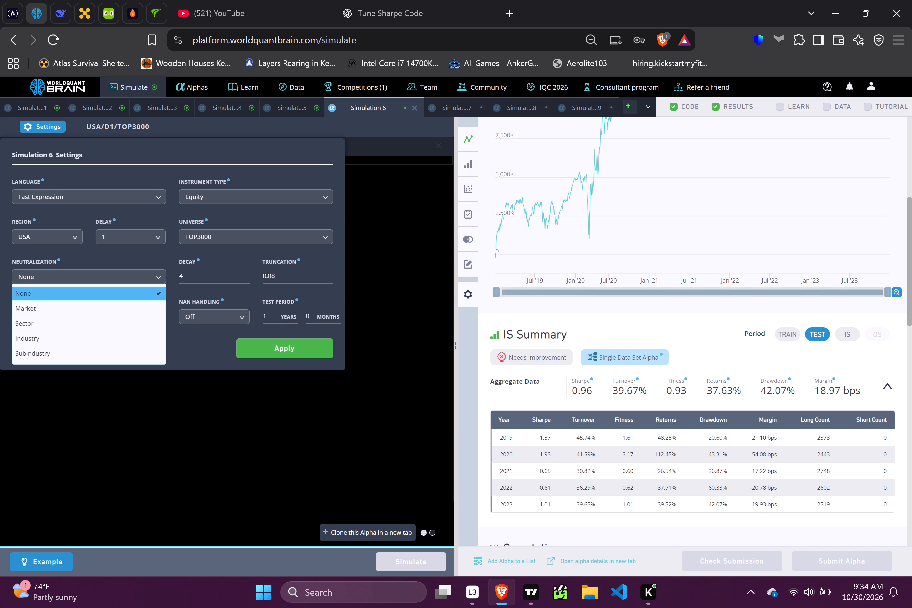
{"action": "left_click", "coordinate": [94, 354]}
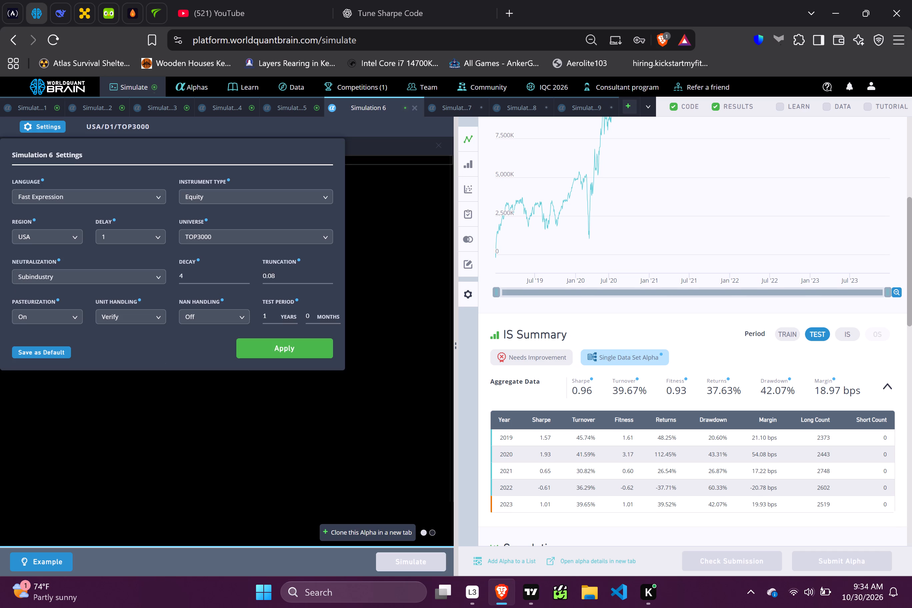
{"action": "left_click", "coordinate": [228, 322]}
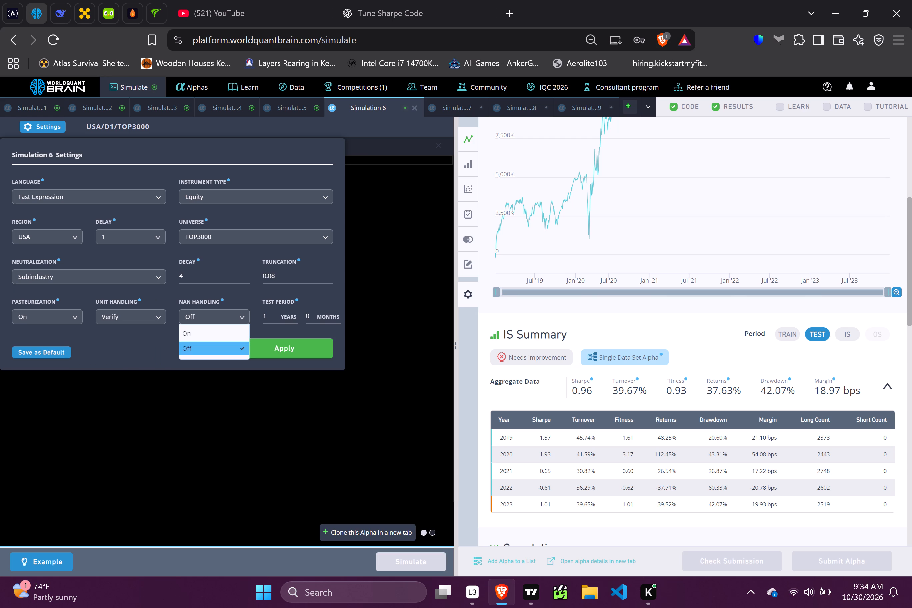
{"action": "left_click", "coordinate": [220, 332]}
{"action": "left_click", "coordinate": [279, 347]}
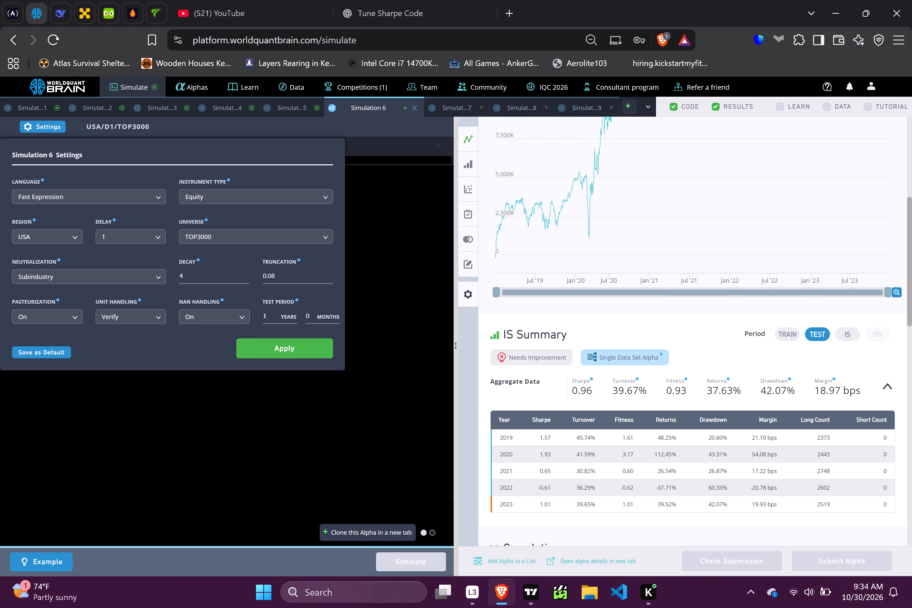
{"action": "left_click", "coordinate": [415, 564]}
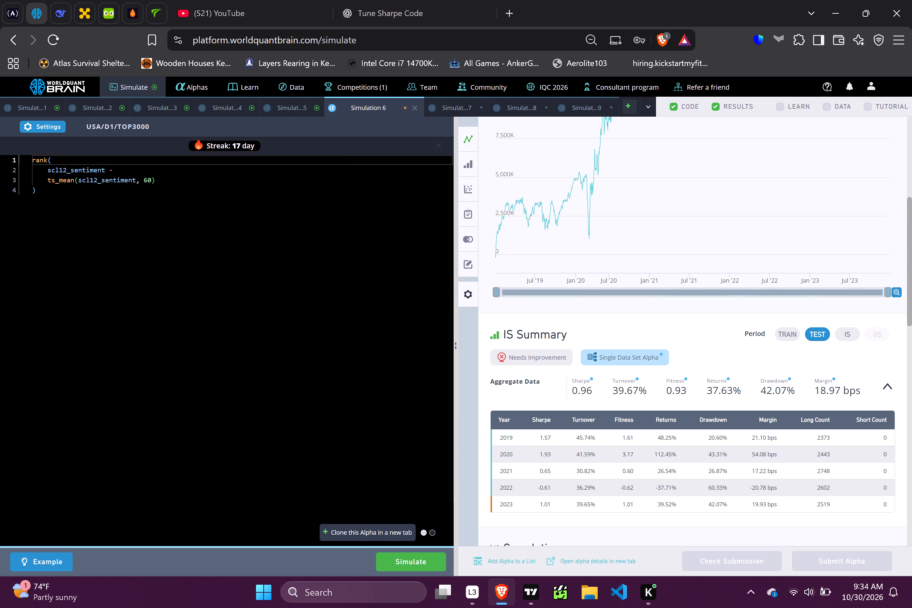
Apply Simulation 7's settings with Subindustry neutralization kept and run the simulation.
{"action": "left_click", "coordinate": [448, 110]}
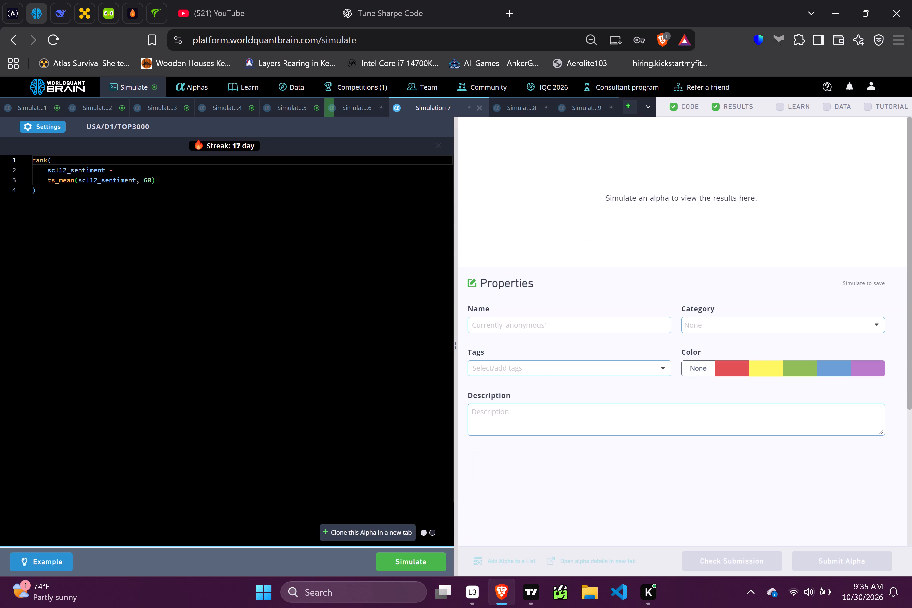
{"action": "left_click", "coordinate": [53, 122]}
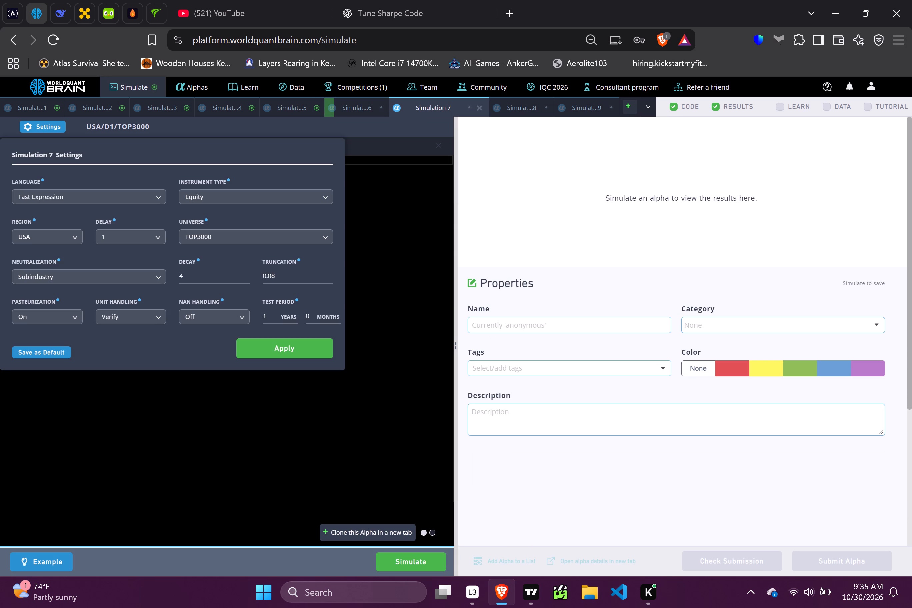
{"action": "left_click", "coordinate": [285, 349]}
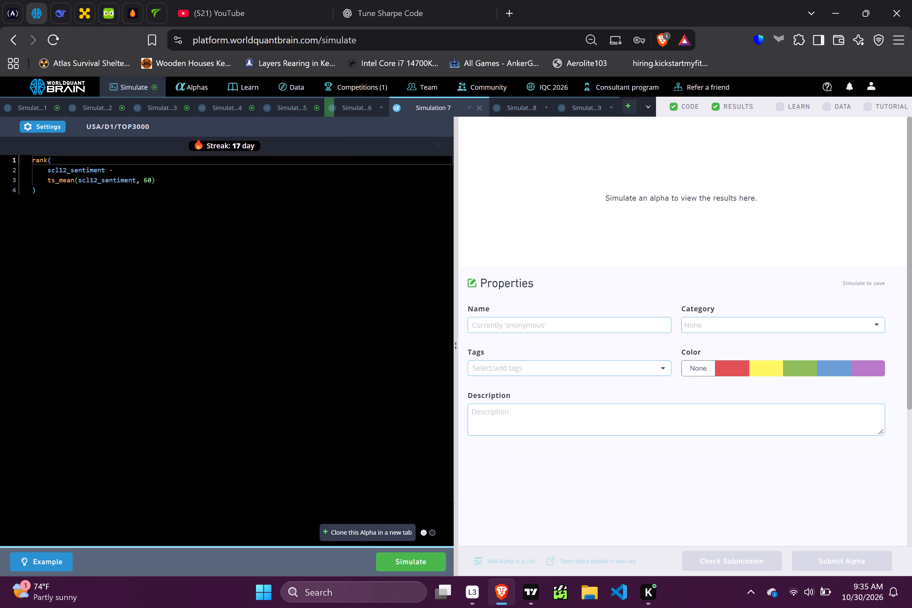
{"action": "left_click", "coordinate": [417, 559]}
Switch to TradingView to check the VOLATILITY_25_INDEX chart, and return to the BRAIN page in Brave.
{"action": "left_click", "coordinate": [531, 588]}
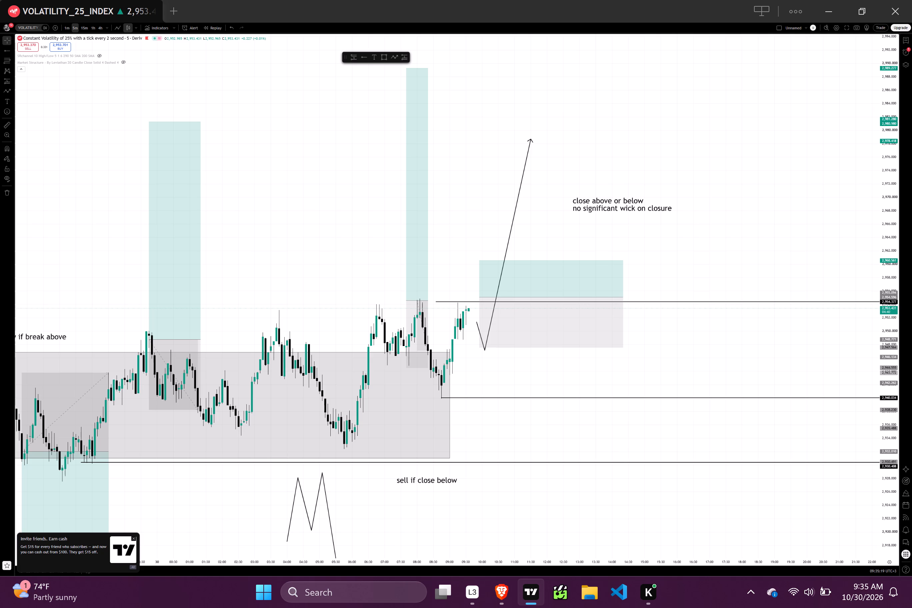
{"action": "left_click", "coordinate": [504, 589]}
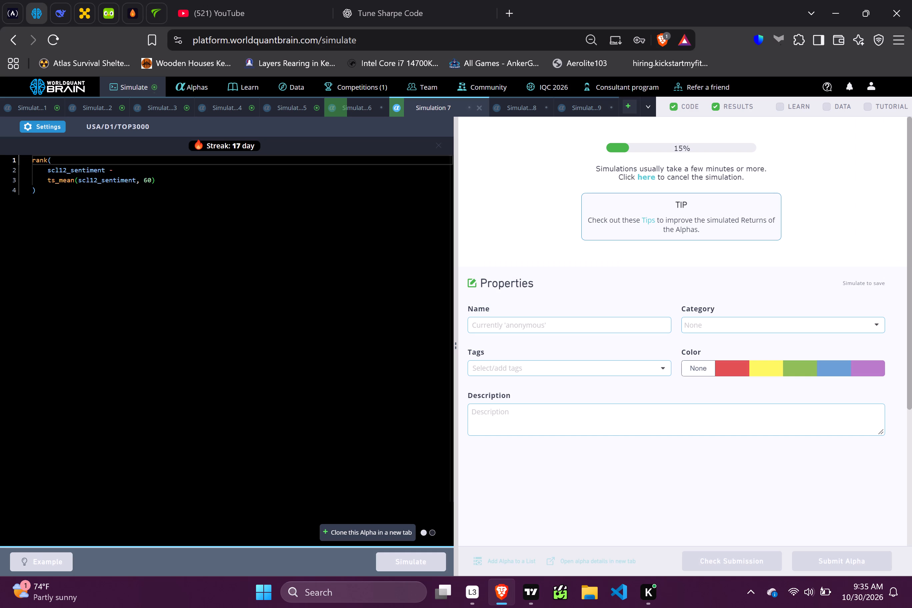
Run Simulation 8, the trade_when alpha on scl12_buzz and scl12_sentiment.
{"action": "left_click", "coordinate": [525, 107]}
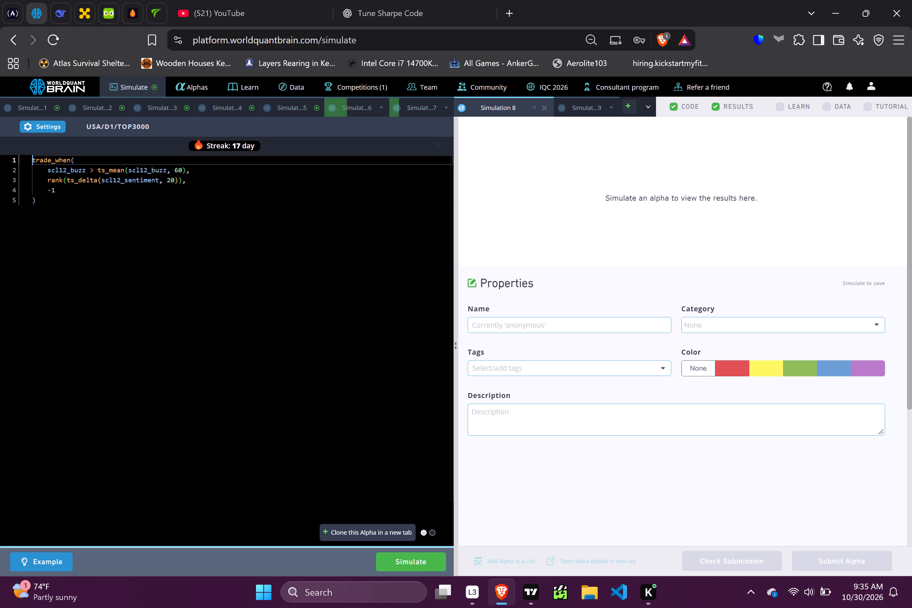
{"action": "left_click", "coordinate": [421, 555]}
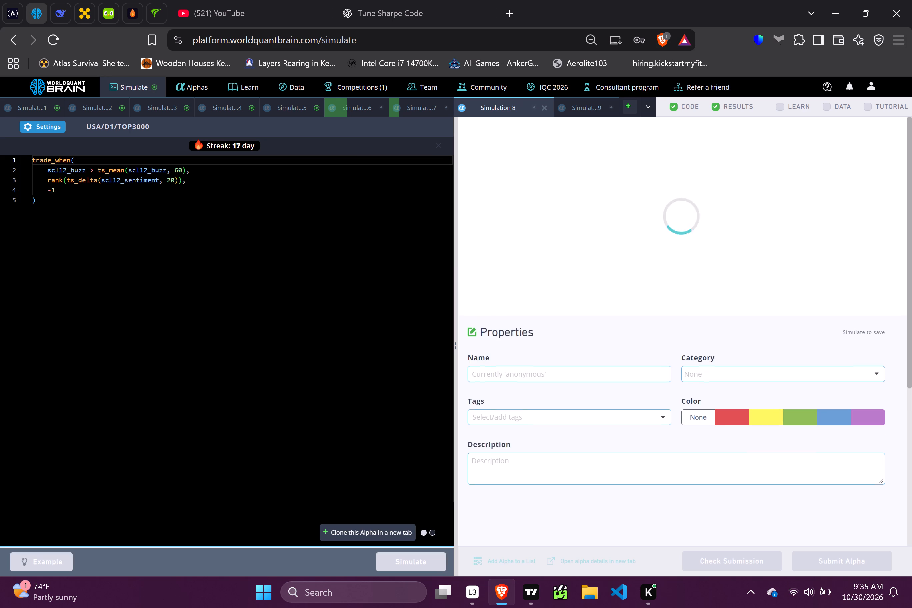
Run Simulation 9, the snt_value and snt_buzz alpha, retrying once Simulation 6 has finished.
{"action": "left_click", "coordinate": [591, 109]}
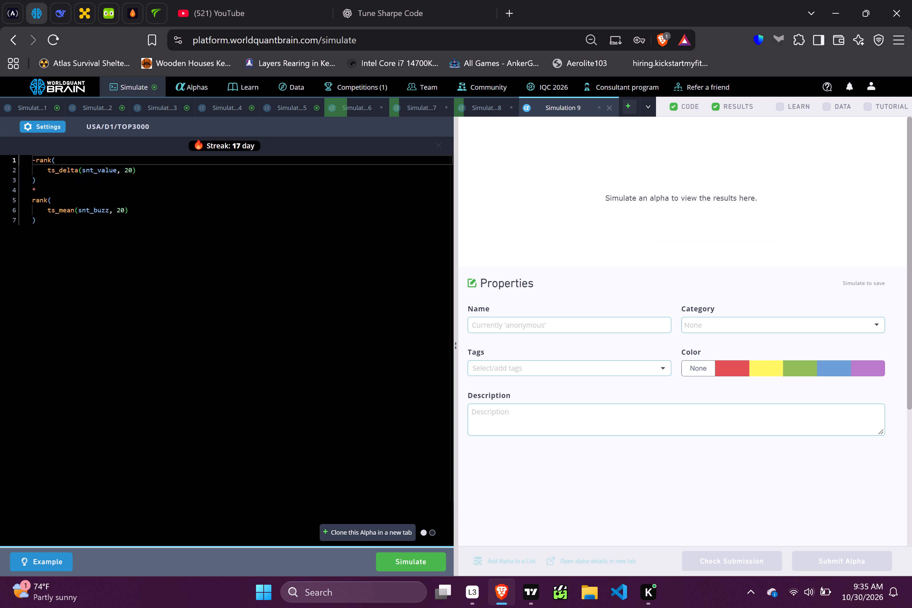
{"action": "left_click", "coordinate": [415, 571]}
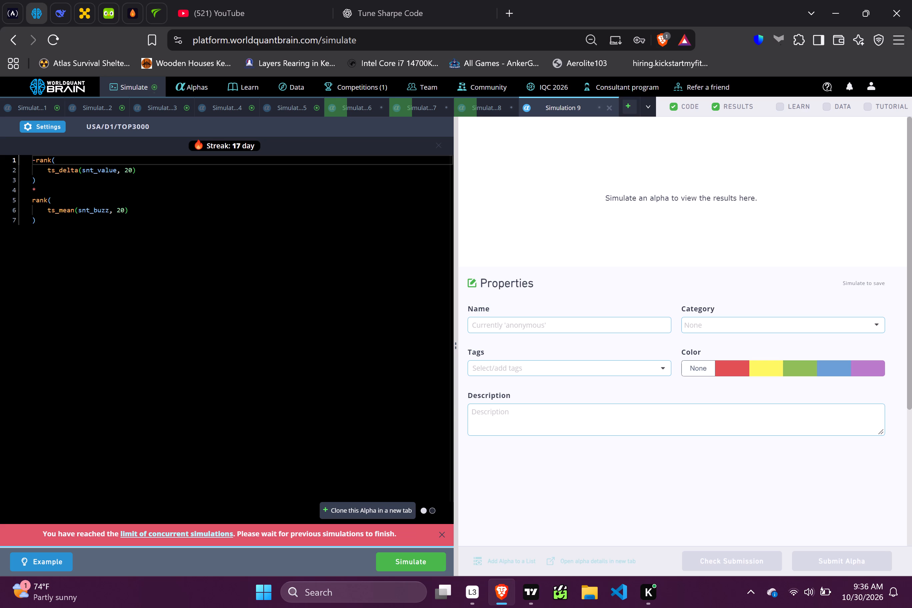
{"action": "left_click", "coordinate": [351, 102]}
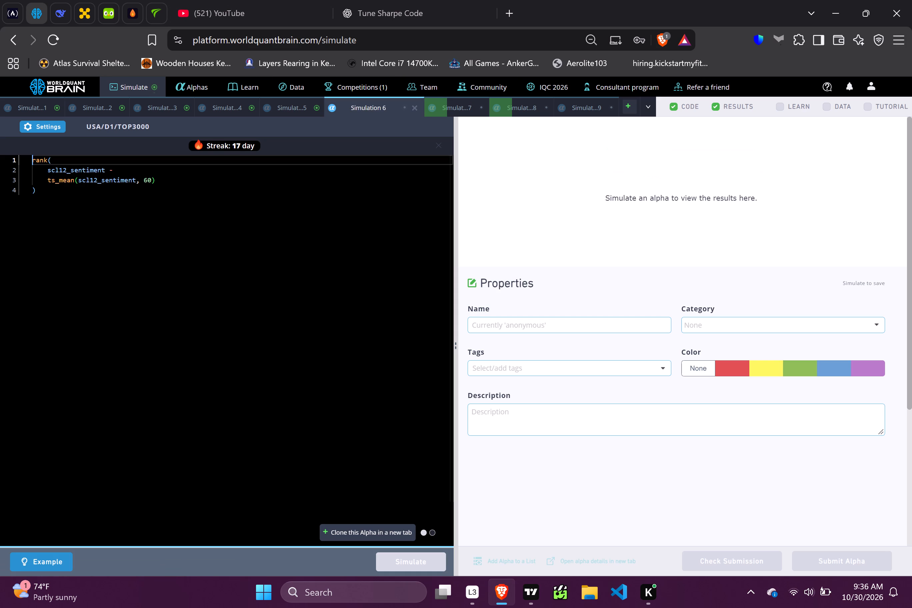
{"action": "left_click", "coordinate": [588, 108]}
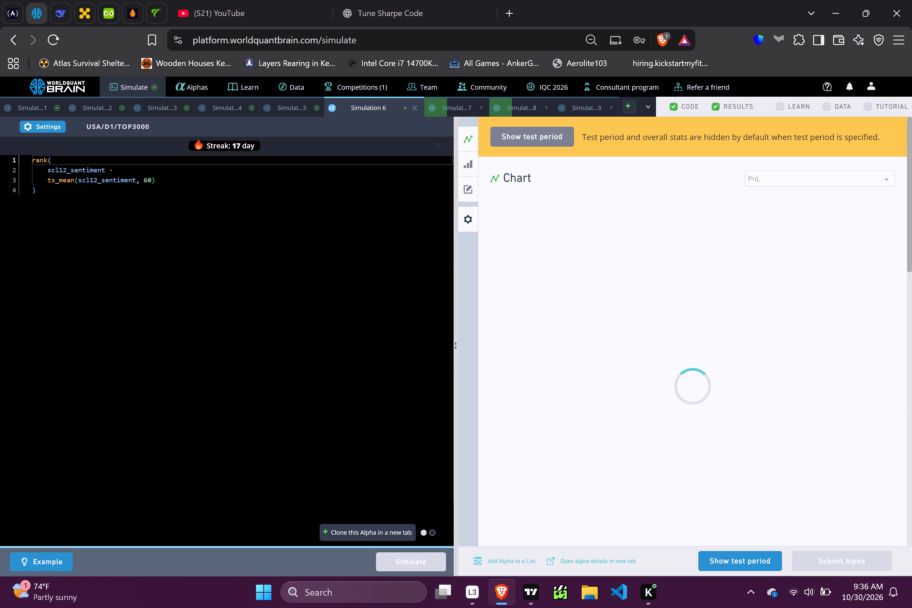
{"action": "left_click", "coordinate": [416, 561]}
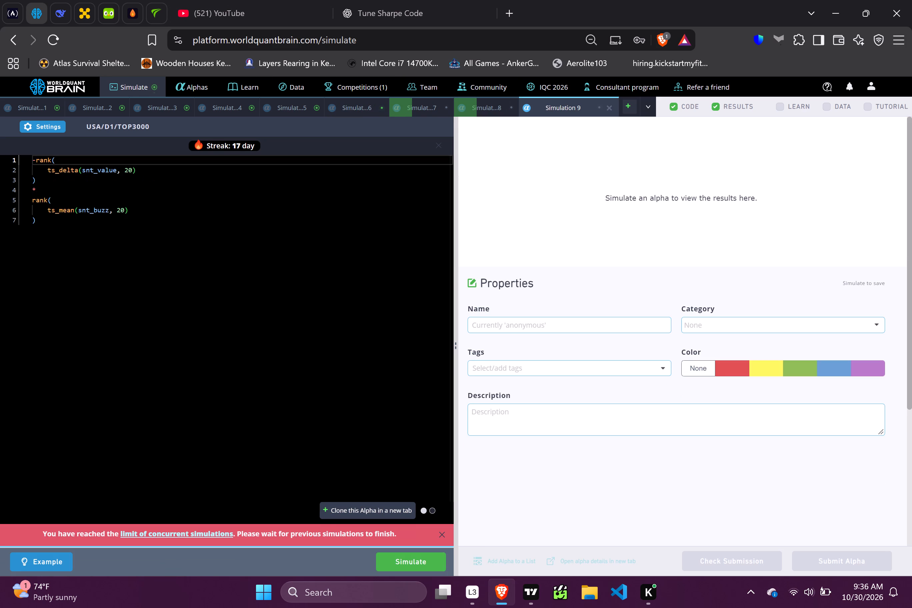
Show Simulation 6's test period and examine its PnL chart, IS Summary and failed IS tests.
{"action": "left_click", "coordinate": [350, 110]}
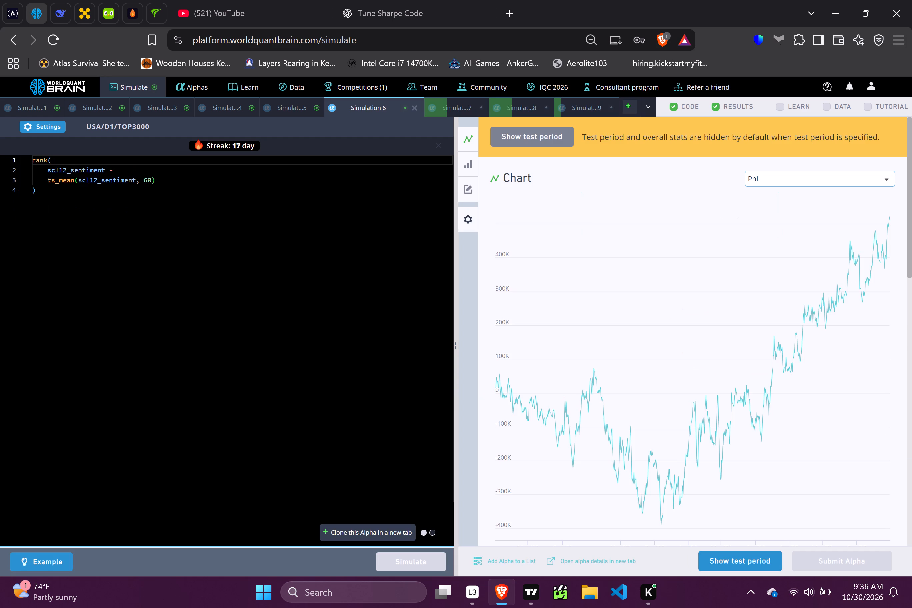
{"action": "scroll", "coordinate": [633, 298], "scroll_direction": "down", "scroll_amount": 2}
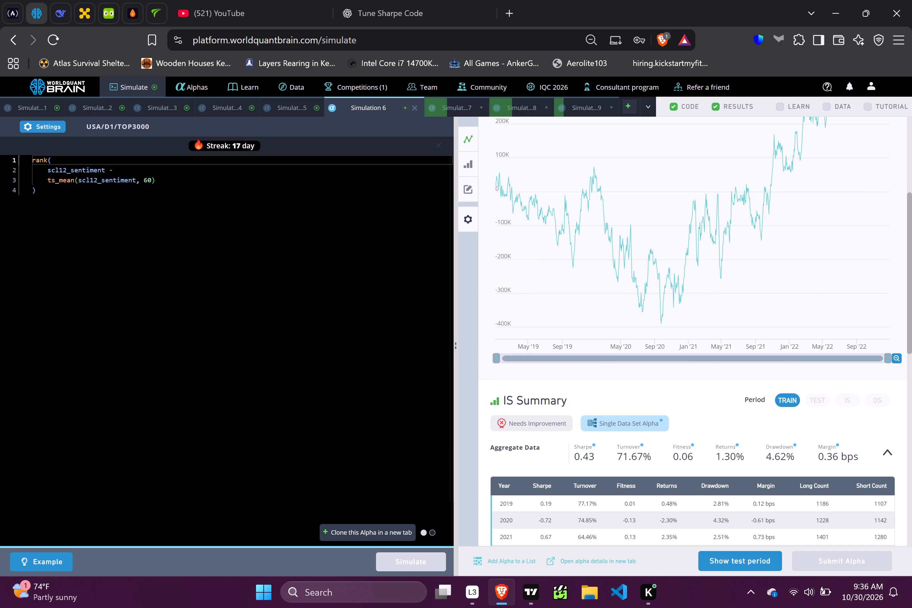
{"action": "left_click", "coordinate": [750, 562]}
{"action": "left_click_drag", "start_coordinate": [750, 562], "coordinate": [733, 312]}
{"action": "scroll", "coordinate": [733, 312], "scroll_direction": "up", "scroll_amount": 2}
{"action": "scroll", "coordinate": [733, 312], "scroll_direction": "down", "scroll_amount": 2}
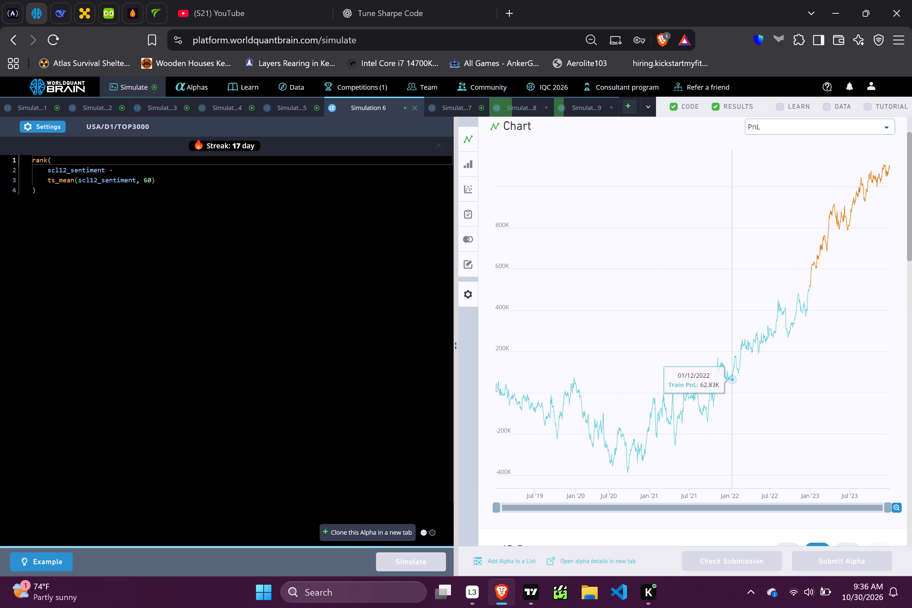
{"action": "scroll", "coordinate": [733, 312], "scroll_direction": "down", "scroll_amount": 4}
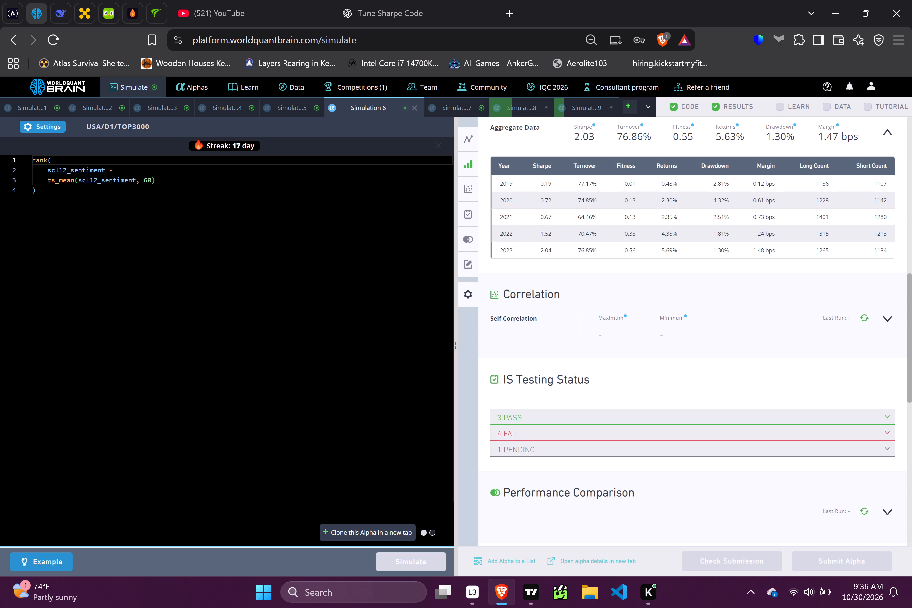
{"action": "left_click", "coordinate": [686, 430]}
{"action": "left_click", "coordinate": [686, 430]}
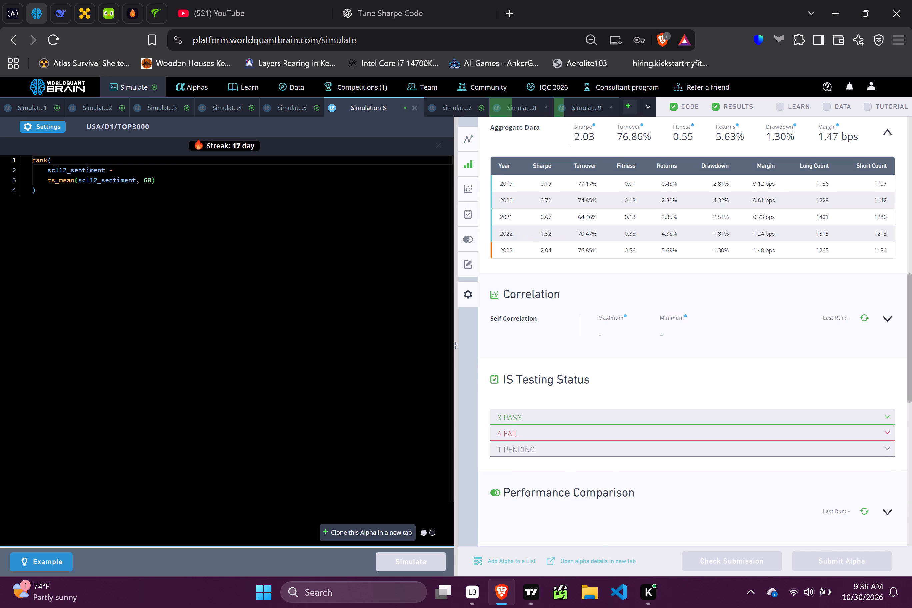
{"action": "left_click", "coordinate": [686, 430]}
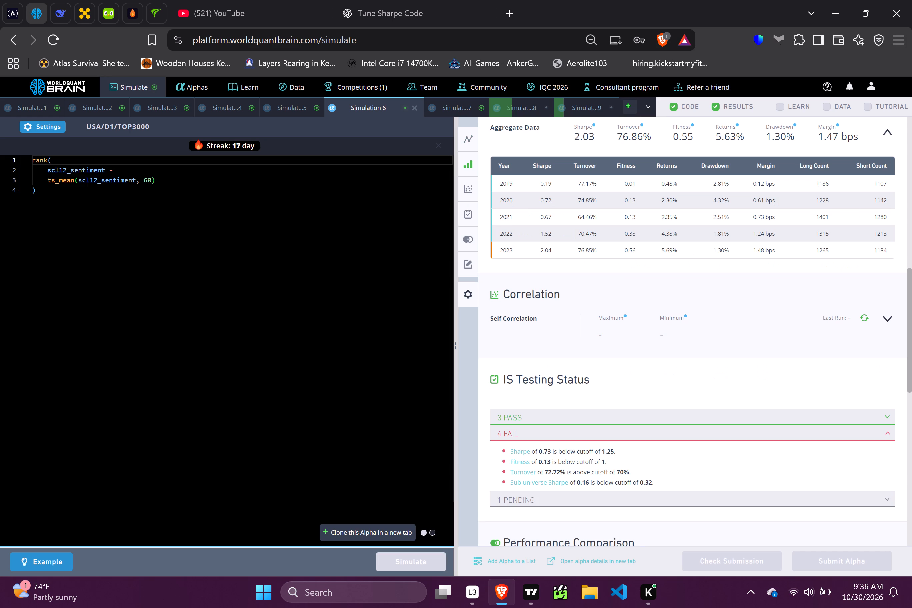
Set Simulation 6's neutralization to Industry, apply the settings and rerun the simulation.
{"action": "left_click", "coordinate": [47, 128]}
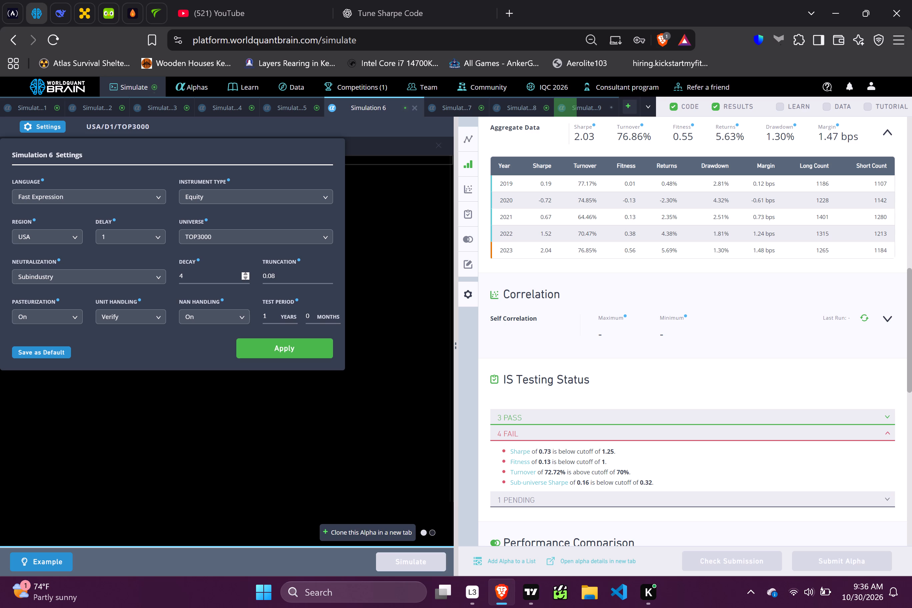
{"action": "left_click", "coordinate": [138, 320]}
{"action": "left_click", "coordinate": [138, 320]}
{"action": "left_click", "coordinate": [127, 275]}
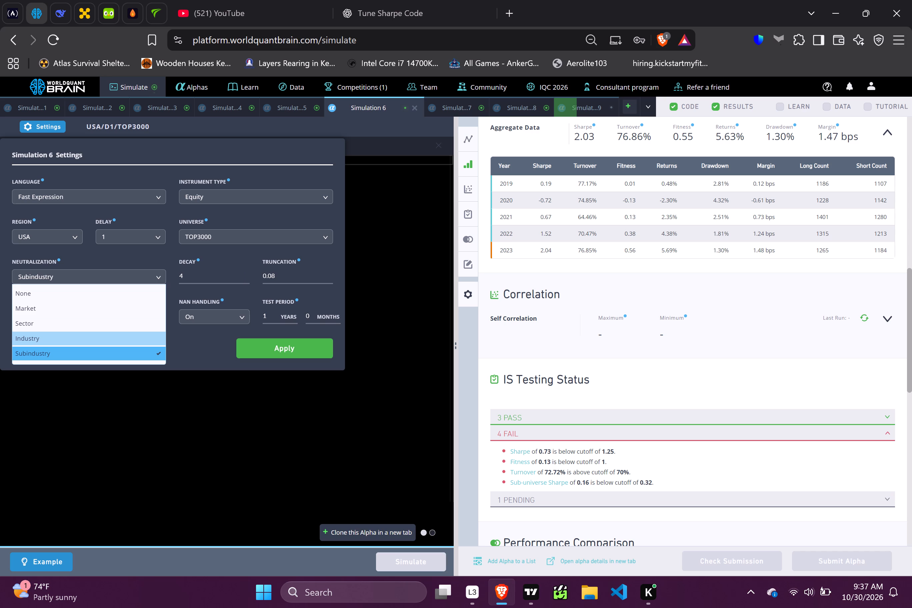
{"action": "left_click", "coordinate": [75, 334]}
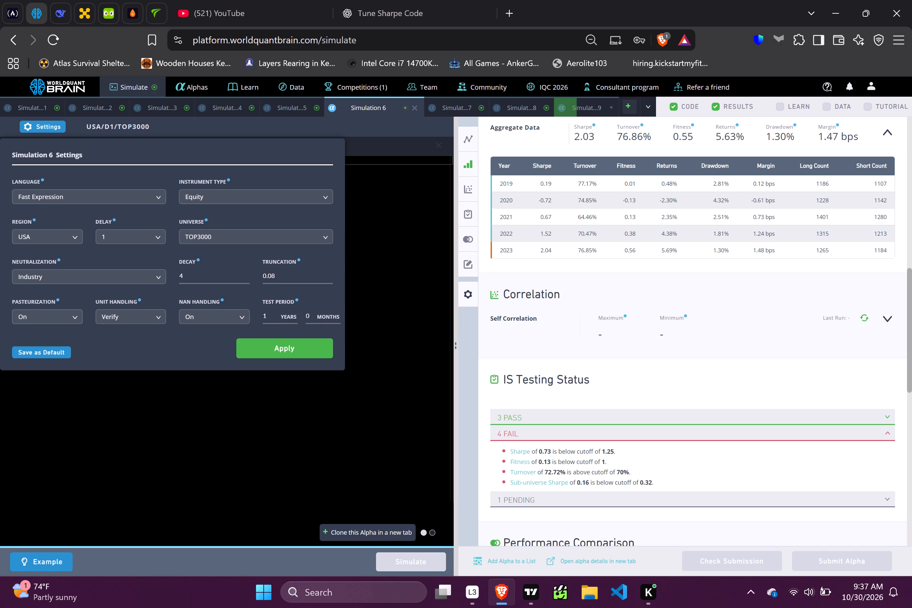
{"action": "left_click", "coordinate": [302, 349]}
{"action": "left_click", "coordinate": [406, 560]}
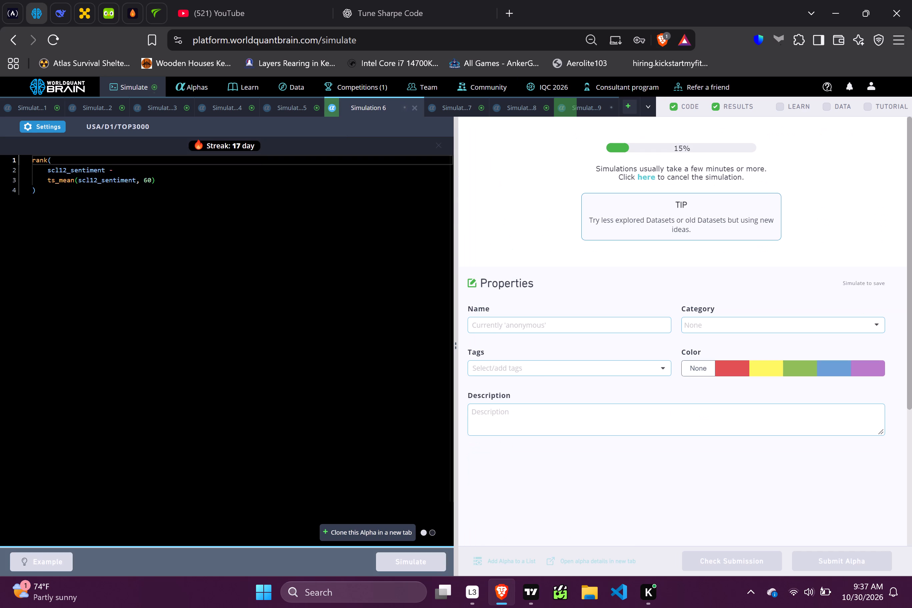
Show Simulation 1's test period and examine its PnL chart, yearly IS Summary and failed IS tests.
{"action": "left_click", "coordinate": [34, 109]}
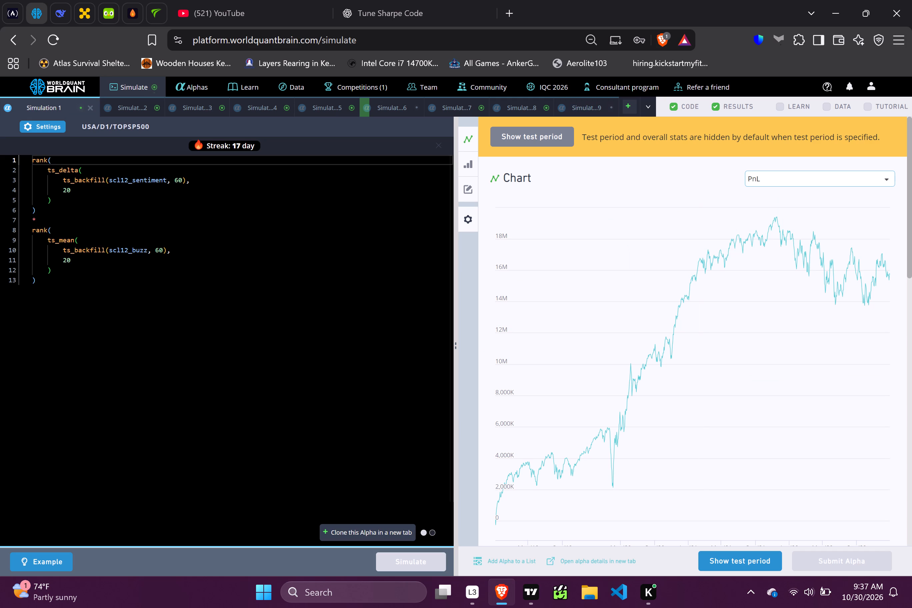
{"action": "scroll", "coordinate": [735, 387], "scroll_direction": "down", "scroll_amount": 1}
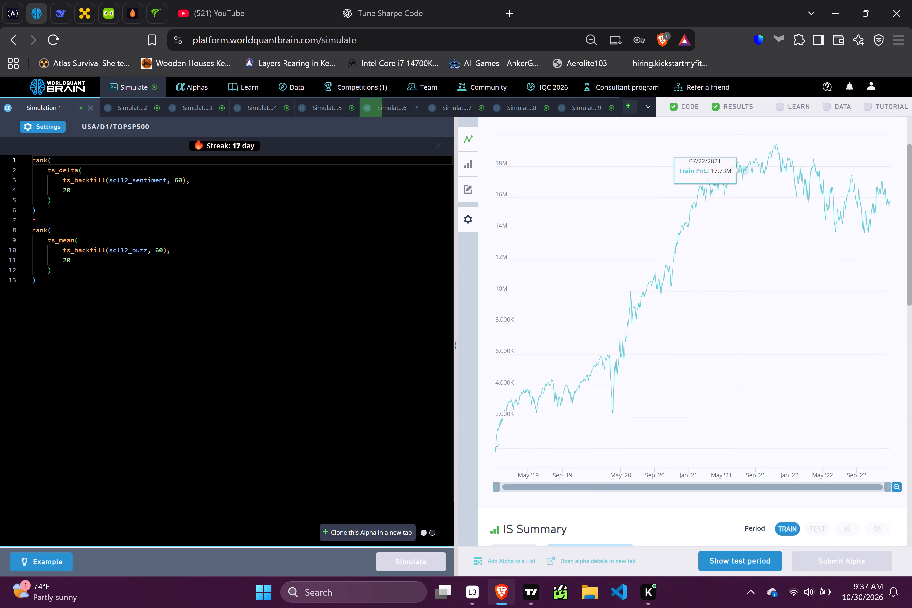
{"action": "left_click", "coordinate": [734, 557]}
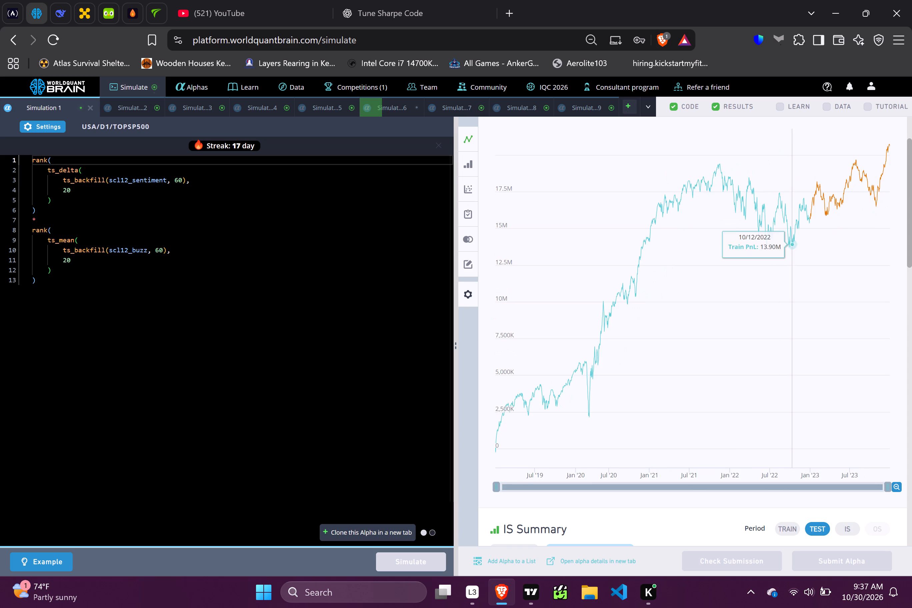
{"action": "scroll", "coordinate": [795, 414], "scroll_direction": "down", "scroll_amount": 5}
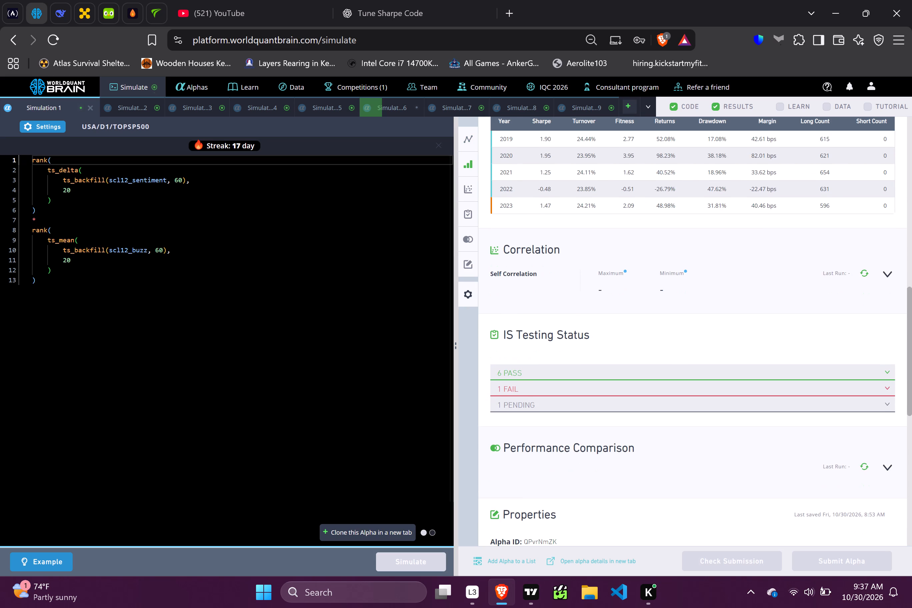
{"action": "left_click", "coordinate": [719, 392]}
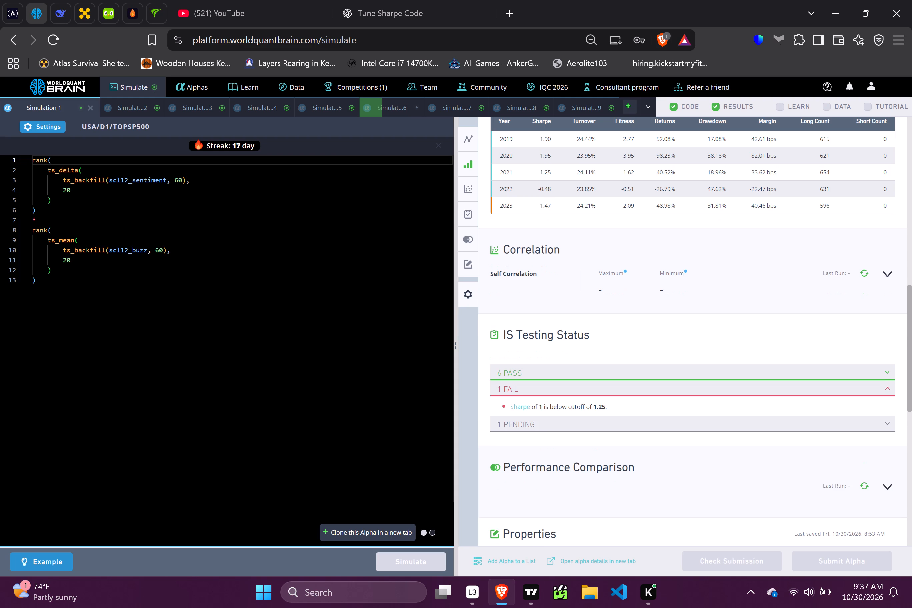
{"action": "left_click", "coordinate": [719, 392]}
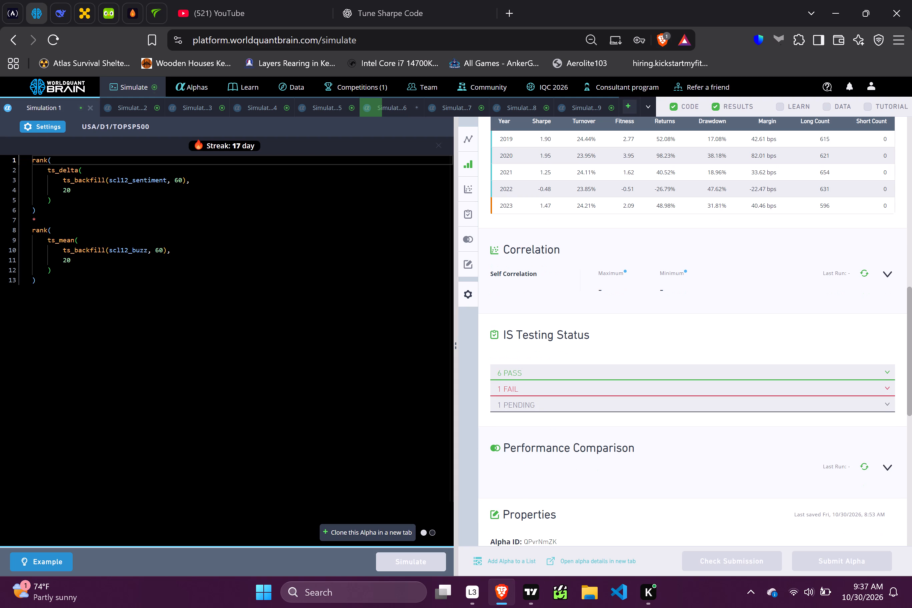
Show Simulation 2's test period and examine its IS Summary, IS Testing Status and PnL chart.
{"action": "left_click", "coordinate": [137, 113]}
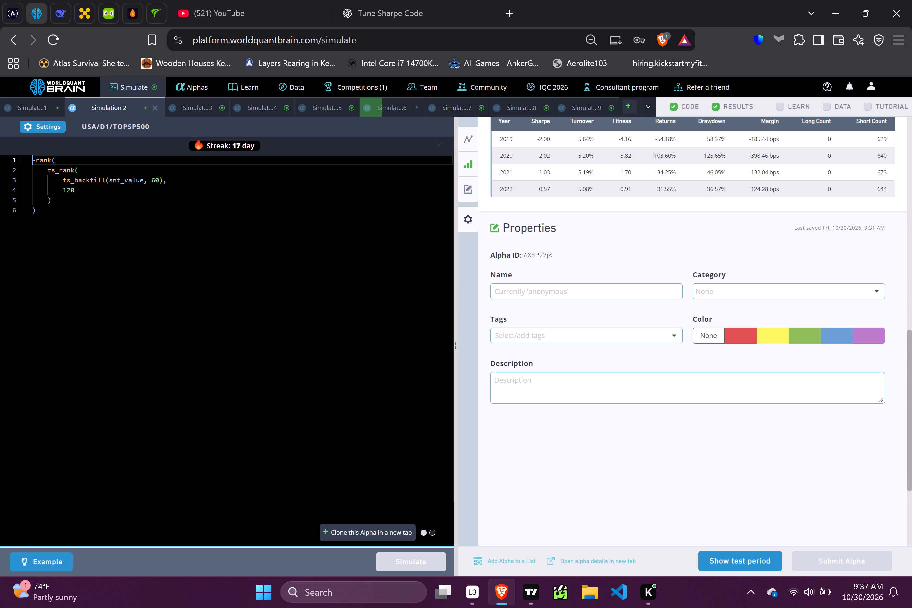
{"action": "left_click", "coordinate": [733, 559]}
{"action": "scroll", "coordinate": [694, 422], "scroll_direction": "up", "scroll_amount": 1}
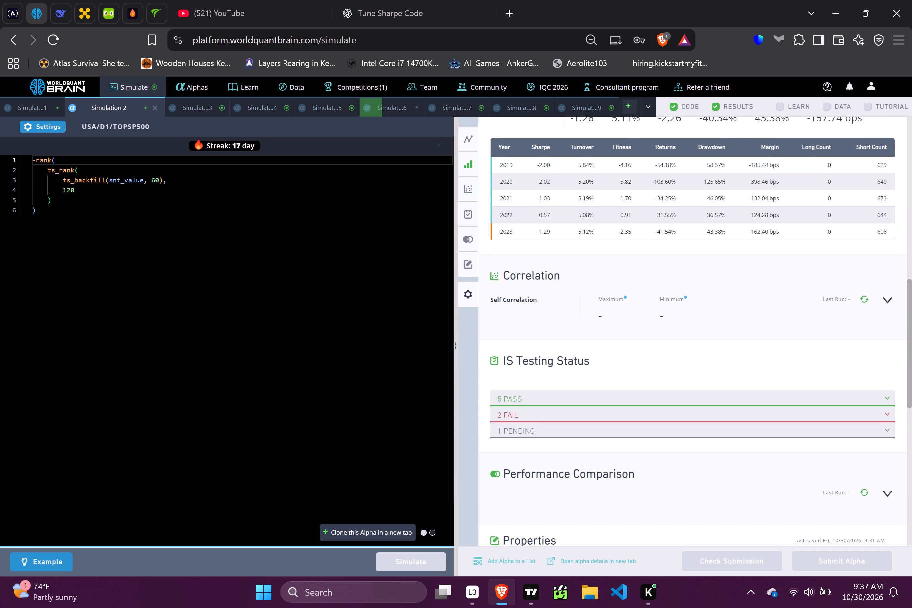
{"action": "scroll", "coordinate": [694, 422], "scroll_direction": "up", "scroll_amount": 3}
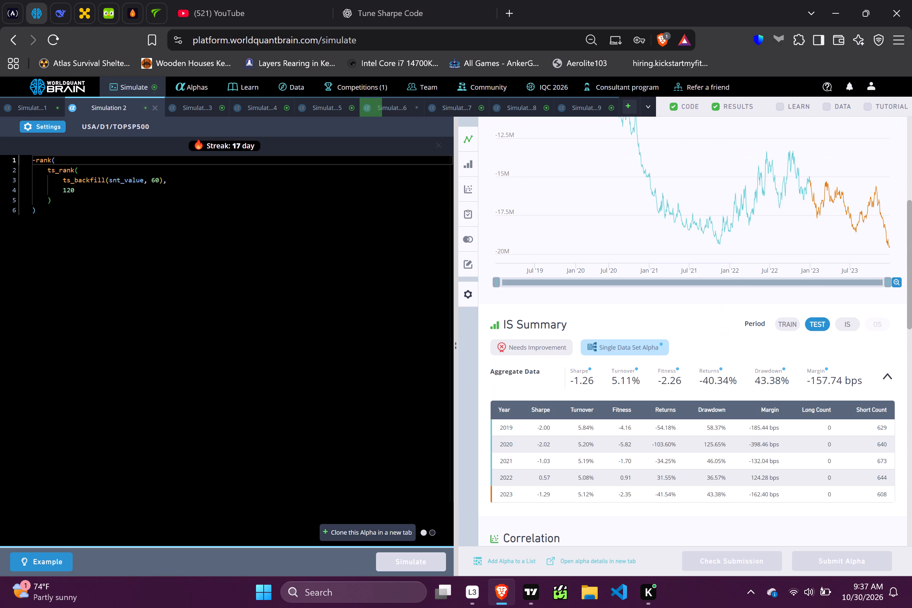
{"action": "scroll", "coordinate": [694, 422], "scroll_direction": "up", "scroll_amount": 1}
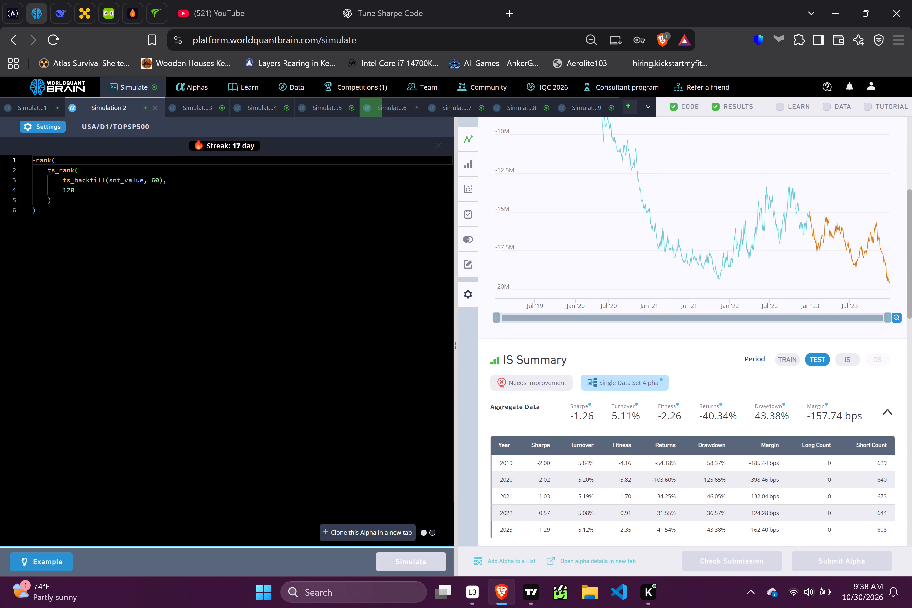
Close Simulation 2.
{"action": "left_click", "coordinate": [159, 108]}
Show Simulation 3's test period and examine its failed IS tests and IS Summary.
{"action": "left_click", "coordinate": [131, 113]}
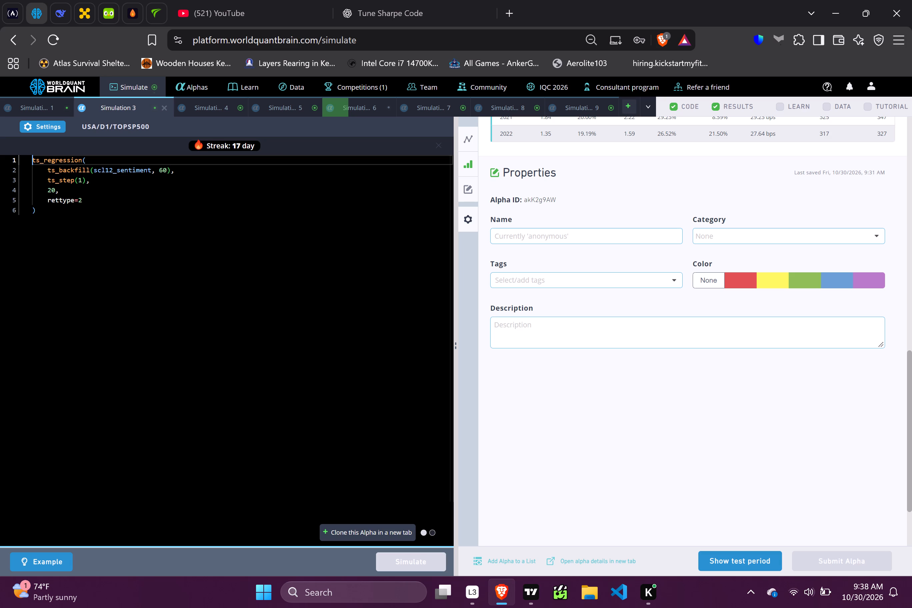
{"action": "left_click", "coordinate": [729, 555]}
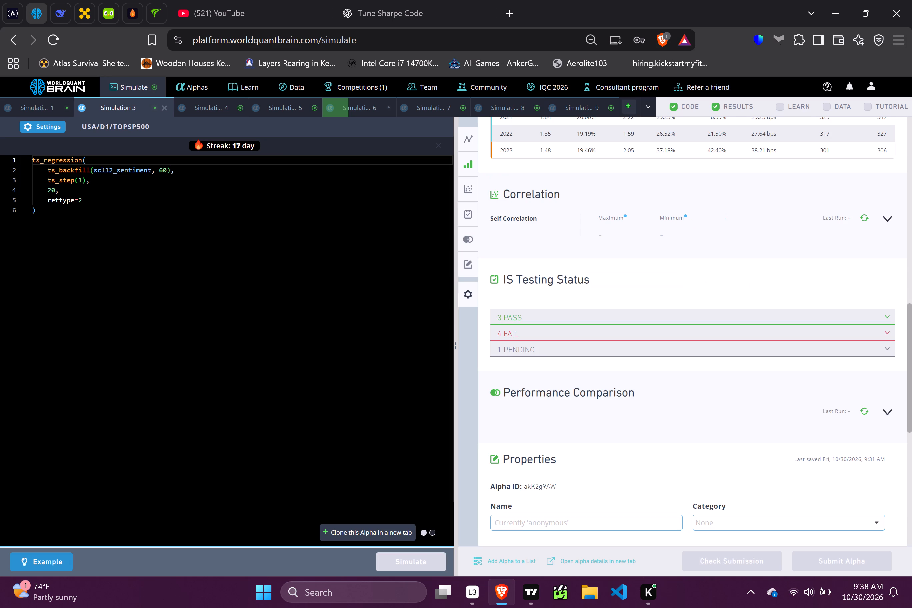
{"action": "left_click", "coordinate": [712, 333]}
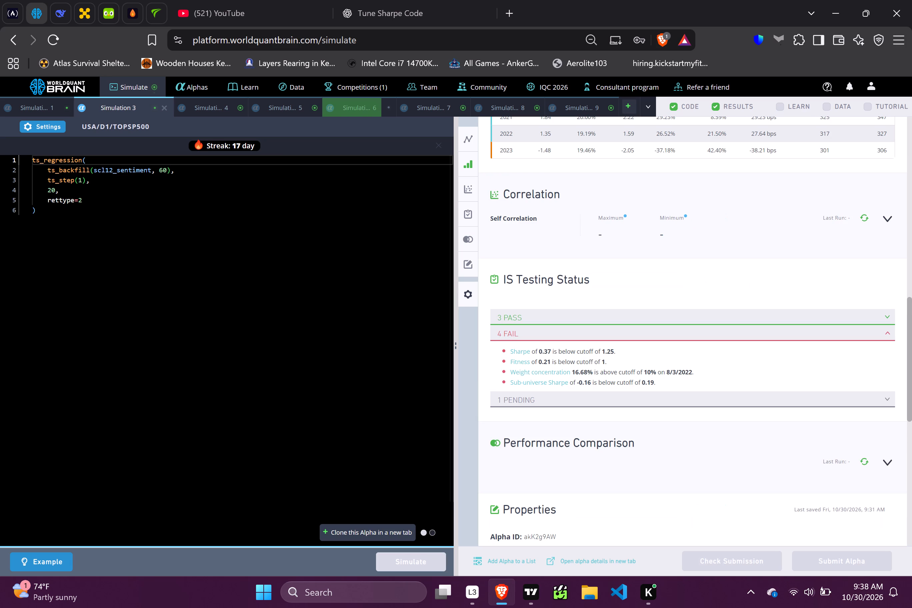
{"action": "scroll", "coordinate": [713, 280], "scroll_direction": "up", "scroll_amount": 3}
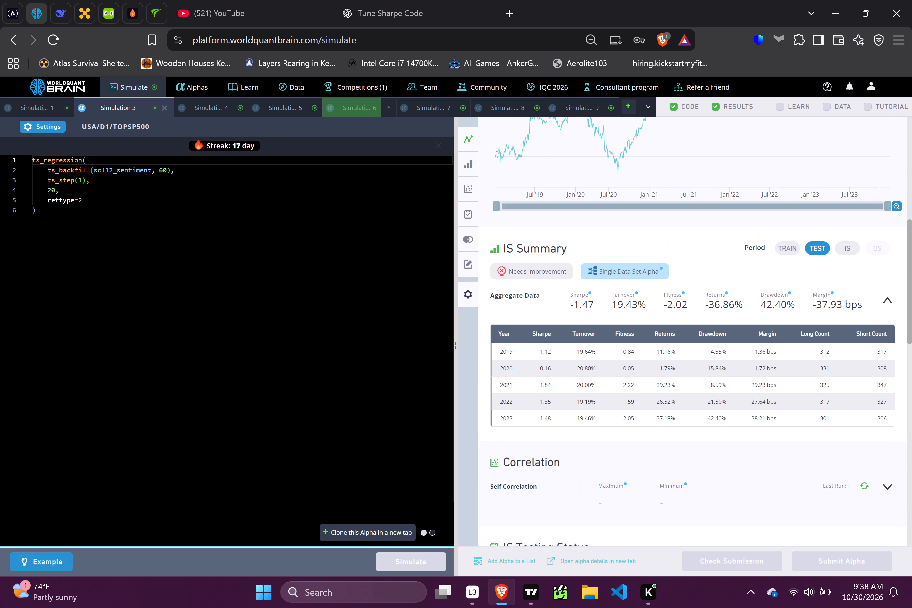
Set Simulation 3's universe to TOP3000, decay to 4 and NaN handling to On, apply the settings and rerun the simulation.
{"action": "left_click", "coordinate": [47, 130]}
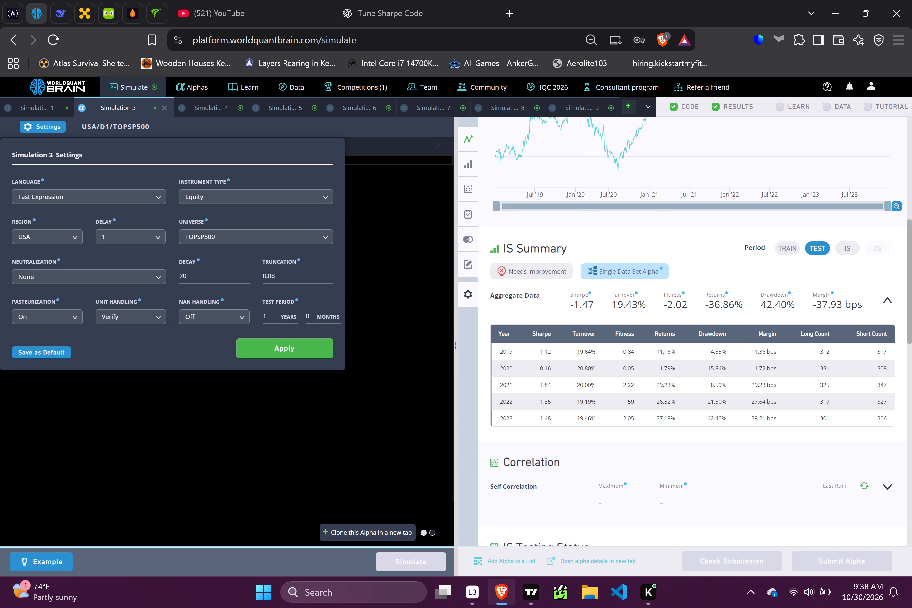
{"action": "left_click", "coordinate": [231, 231]}
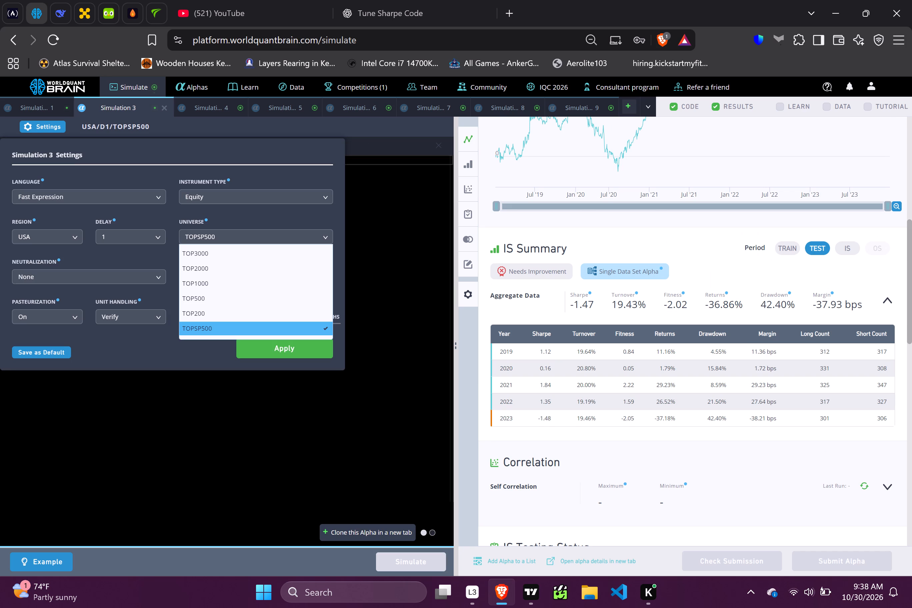
{"action": "left_click", "coordinate": [216, 249]}
{"action": "triple_click", "coordinate": [200, 280]}
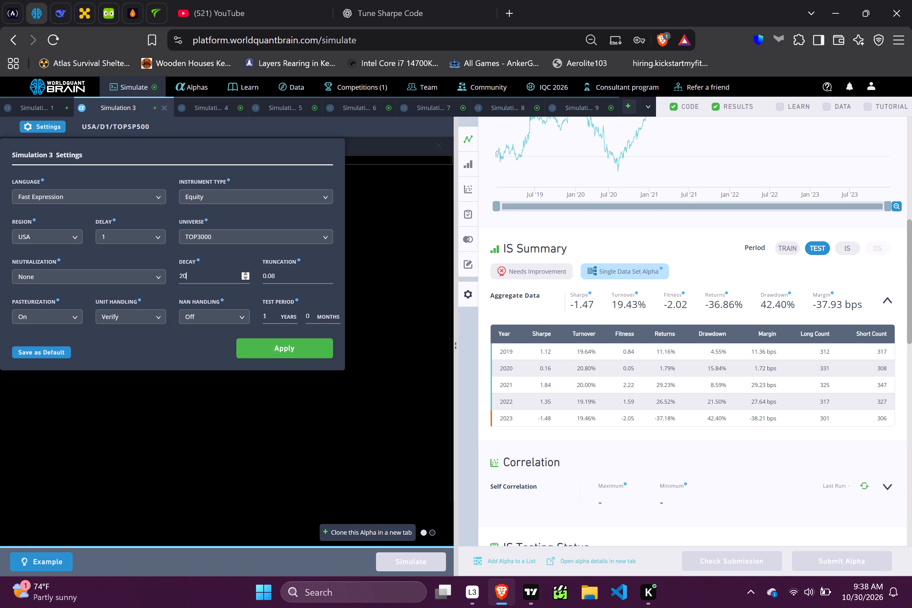
{"action": "key", "text": "4"}
{"action": "left_click", "coordinate": [234, 322]}
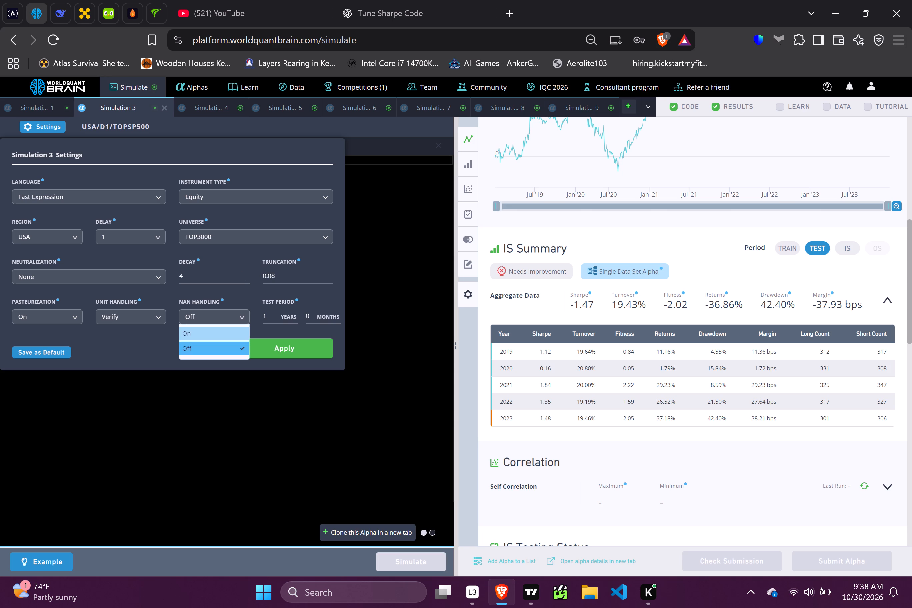
{"action": "left_click", "coordinate": [214, 332]}
{"action": "left_click", "coordinate": [271, 352]}
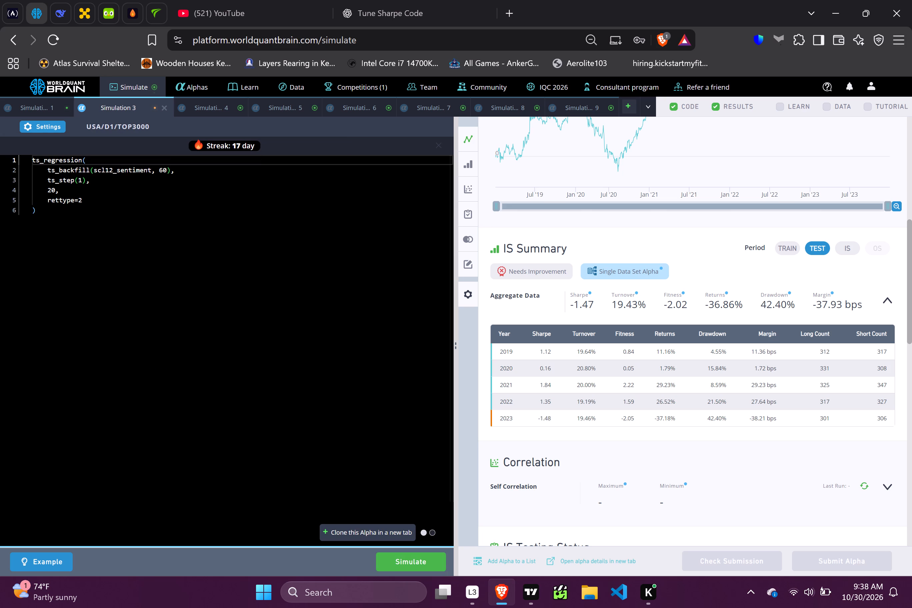
{"action": "left_click", "coordinate": [398, 562]}
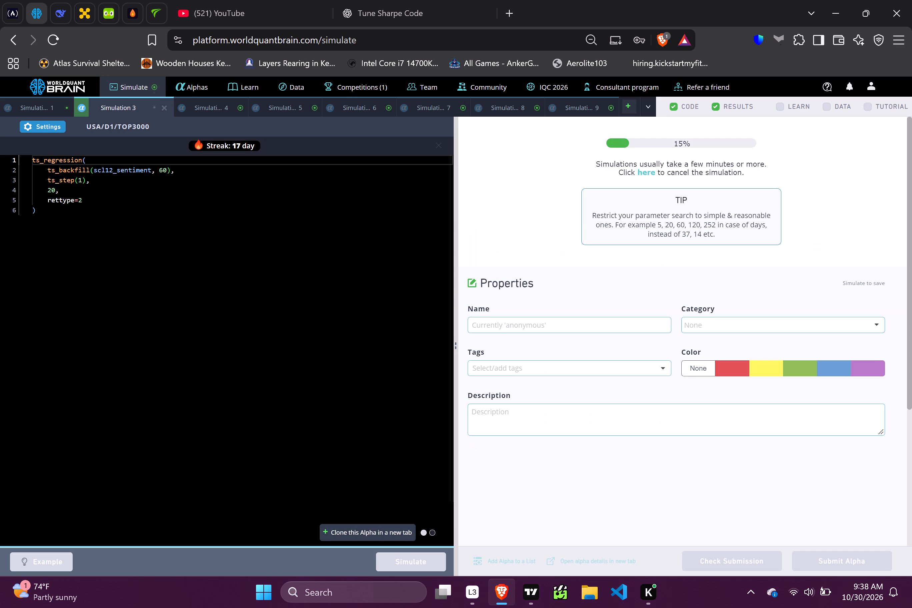
Show Simulation 4's test period and examine its PnL chart, IS Summary and failed IS tests.
{"action": "left_click", "coordinate": [226, 105]}
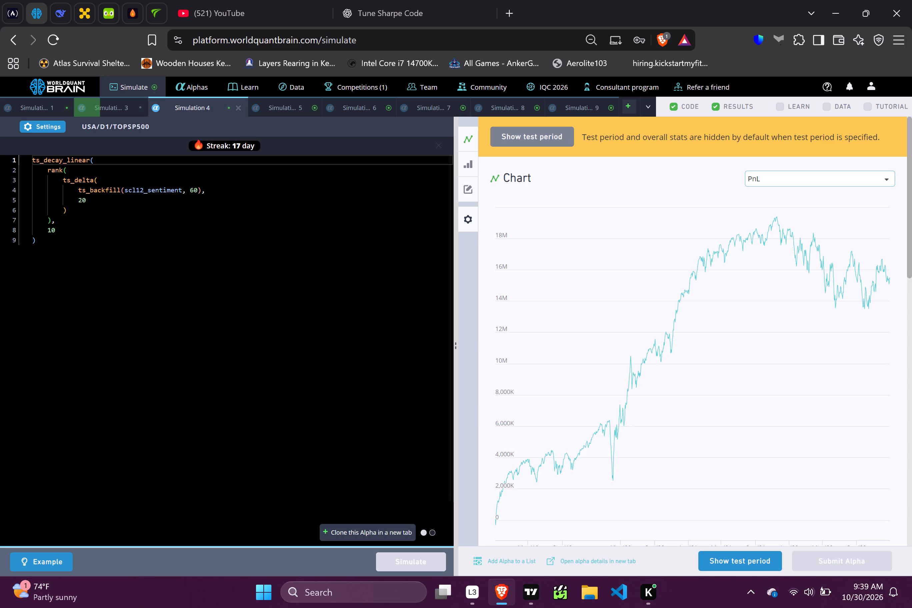
{"action": "left_click", "coordinate": [746, 554]}
{"action": "scroll", "coordinate": [769, 461], "scroll_direction": "down", "scroll_amount": 1}
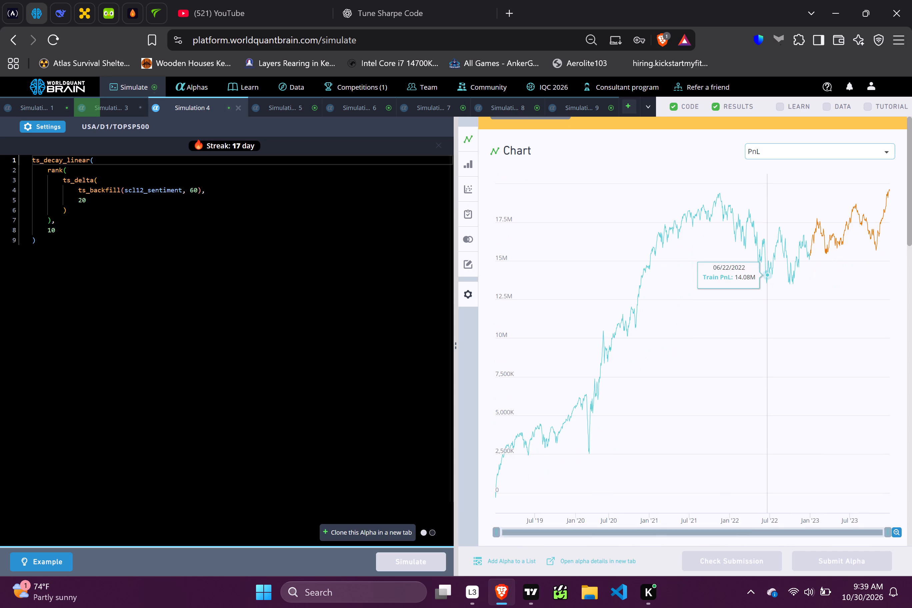
{"action": "scroll", "coordinate": [769, 461], "scroll_direction": "down", "scroll_amount": 4}
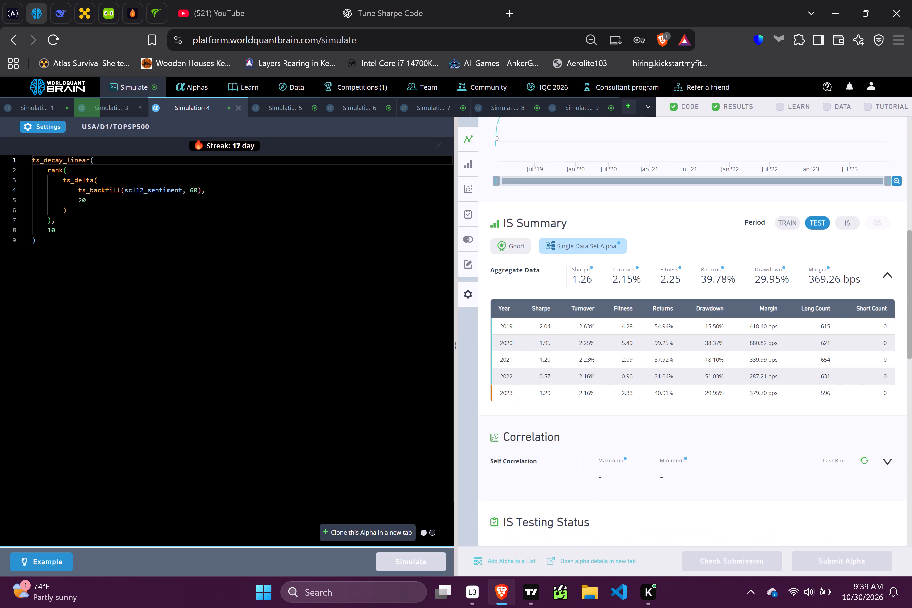
{"action": "left_click", "coordinate": [707, 472]}
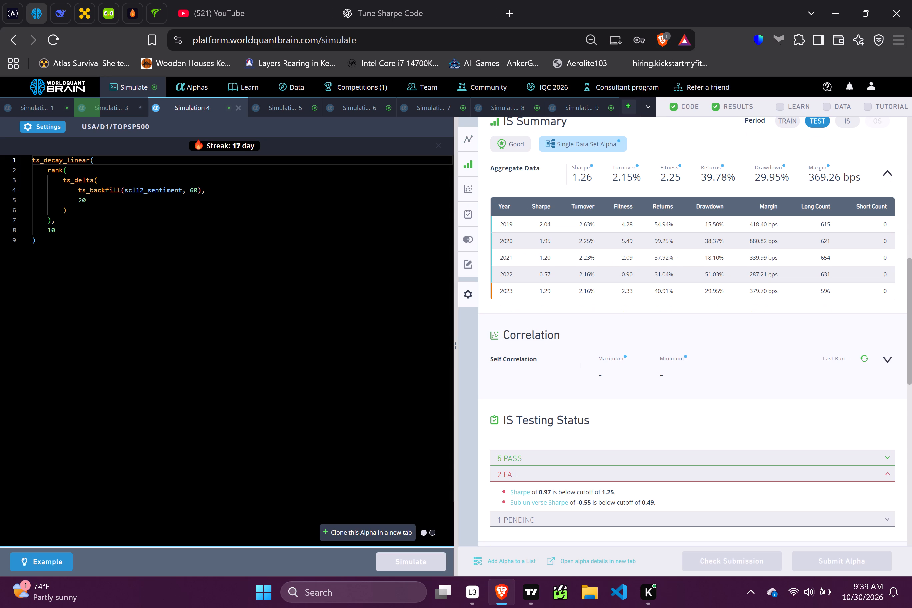
{"action": "left_click", "coordinate": [707, 472]}
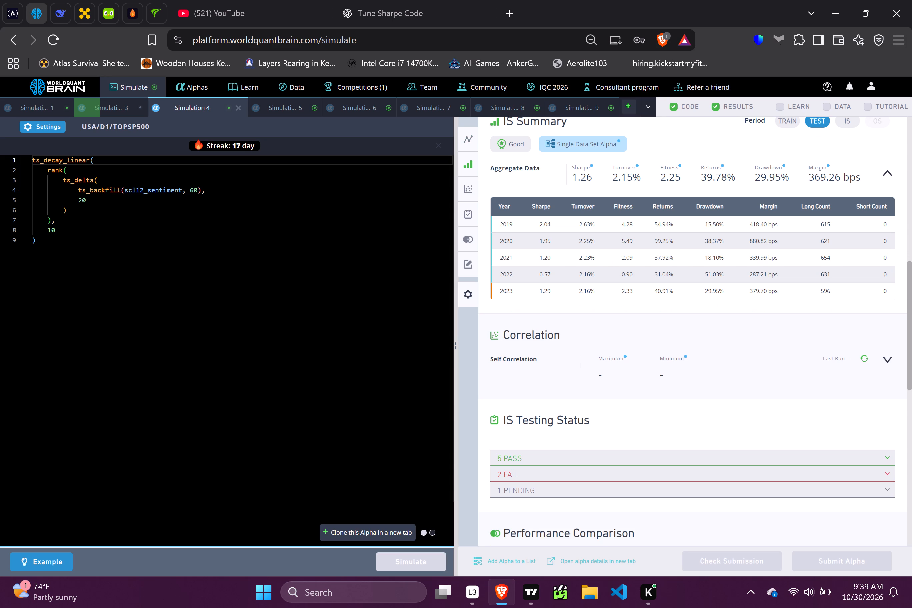
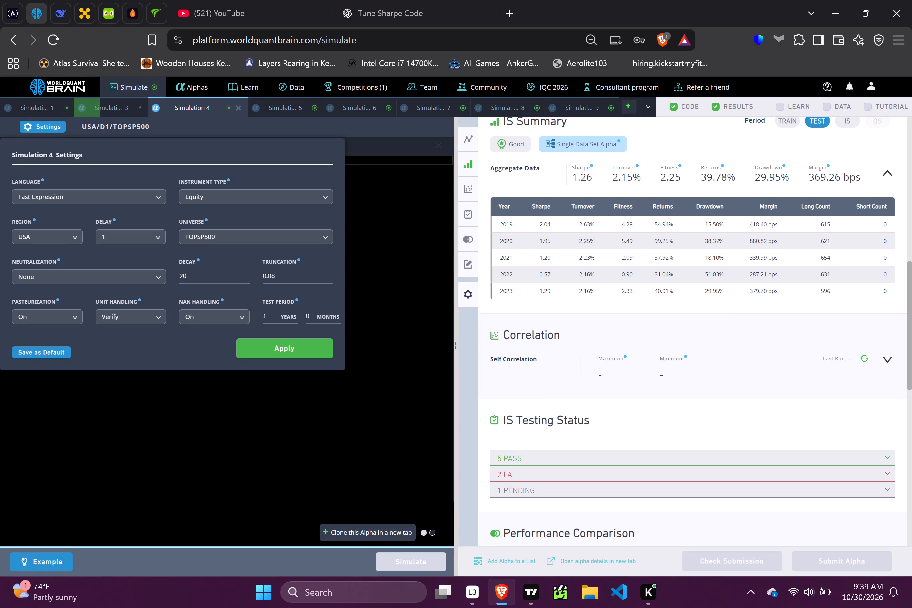
Show Simulation 5's test period and examine its failed IS tests and PnL chart.
{"action": "left_click", "coordinate": [165, 428]}
{"action": "left_click", "coordinate": [306, 114]}
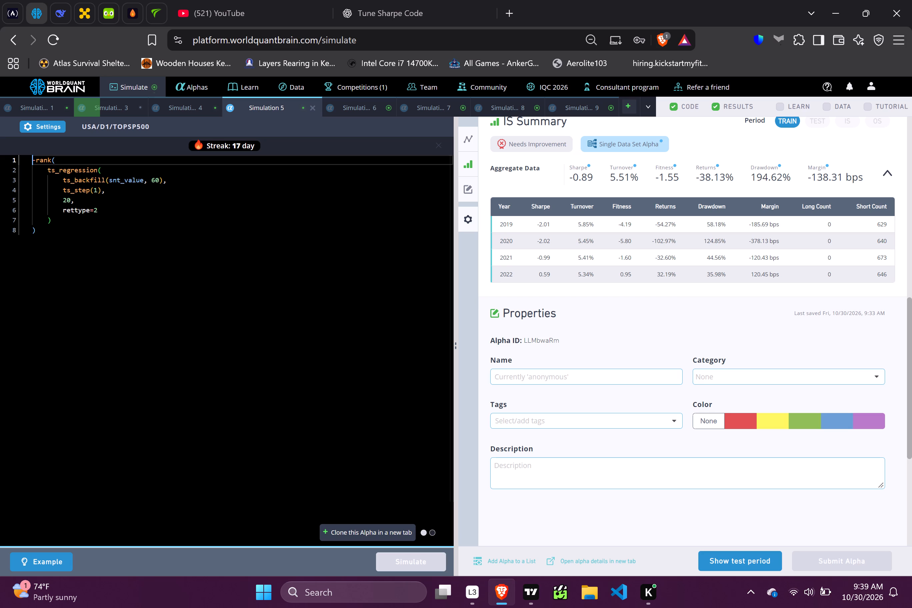
{"action": "left_click", "coordinate": [728, 556]}
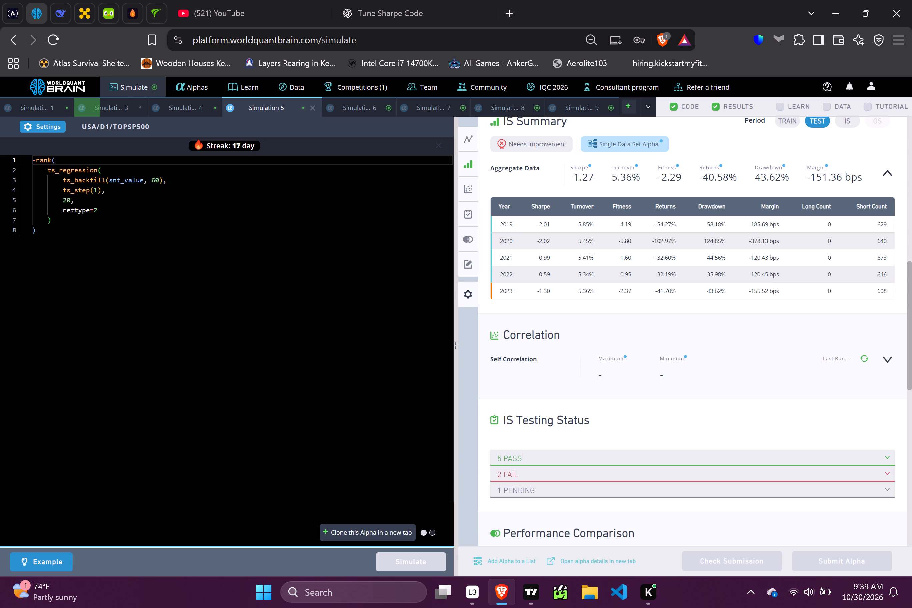
{"action": "left_click", "coordinate": [665, 474]}
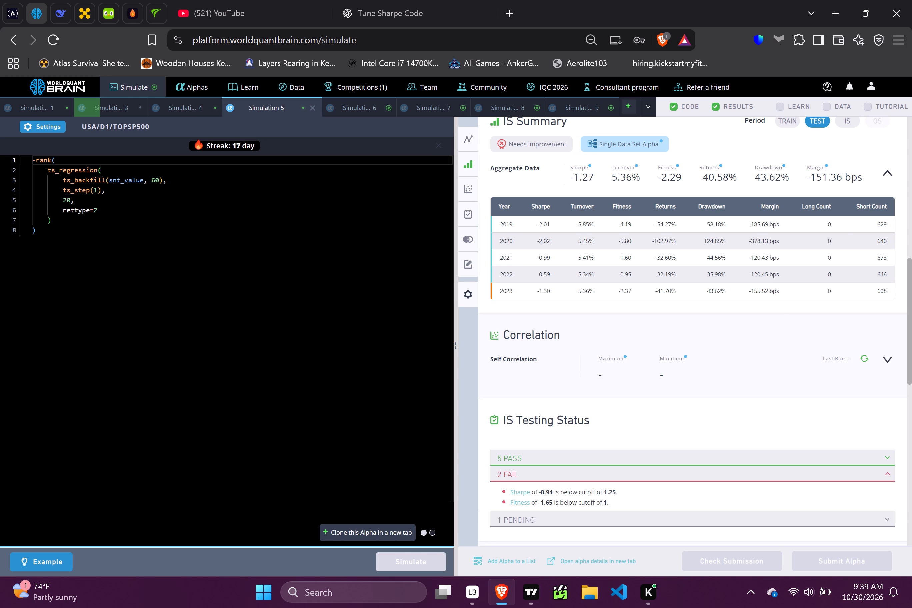
{"action": "scroll", "coordinate": [681, 376], "scroll_direction": "up", "scroll_amount": 6}
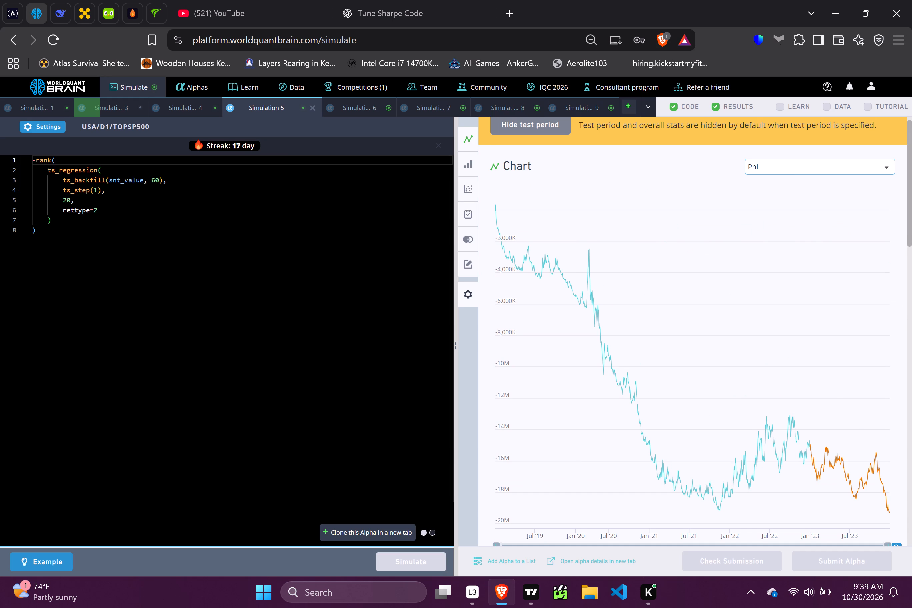
Close Simulation 5.
{"action": "left_click", "coordinate": [310, 109]}
Show Simulation 6's test period and examine its PnL chart, IS Summary and IS Testing Status.
{"action": "left_click", "coordinate": [319, 103]}
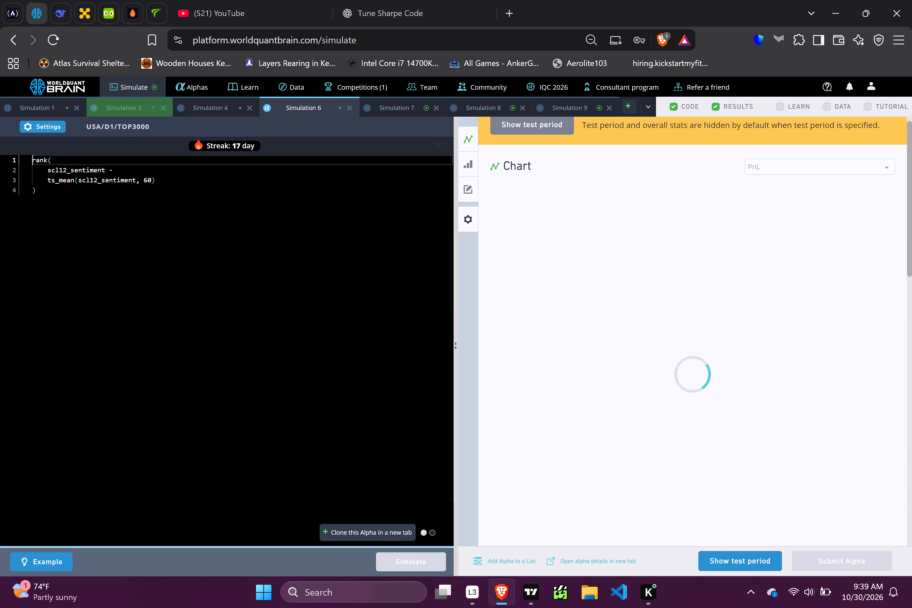
{"action": "left_click", "coordinate": [735, 561]}
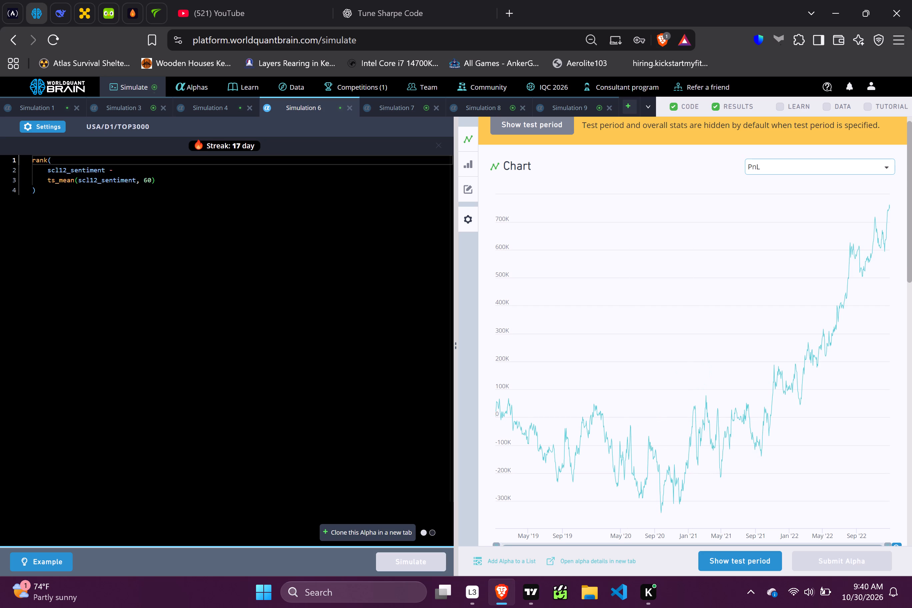
{"action": "scroll", "coordinate": [756, 376], "scroll_direction": "down", "scroll_amount": 2}
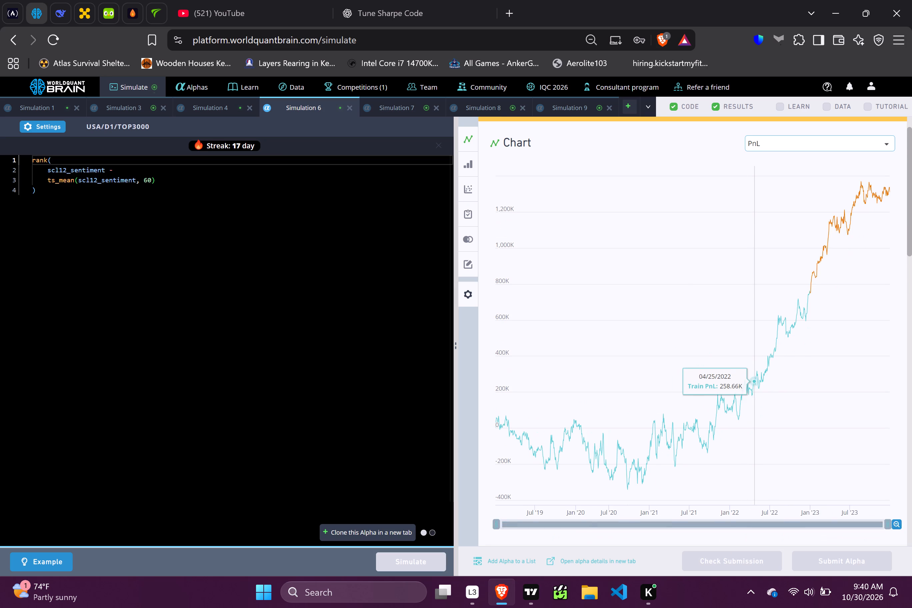
{"action": "scroll", "coordinate": [756, 376], "scroll_direction": "down", "scroll_amount": 2}
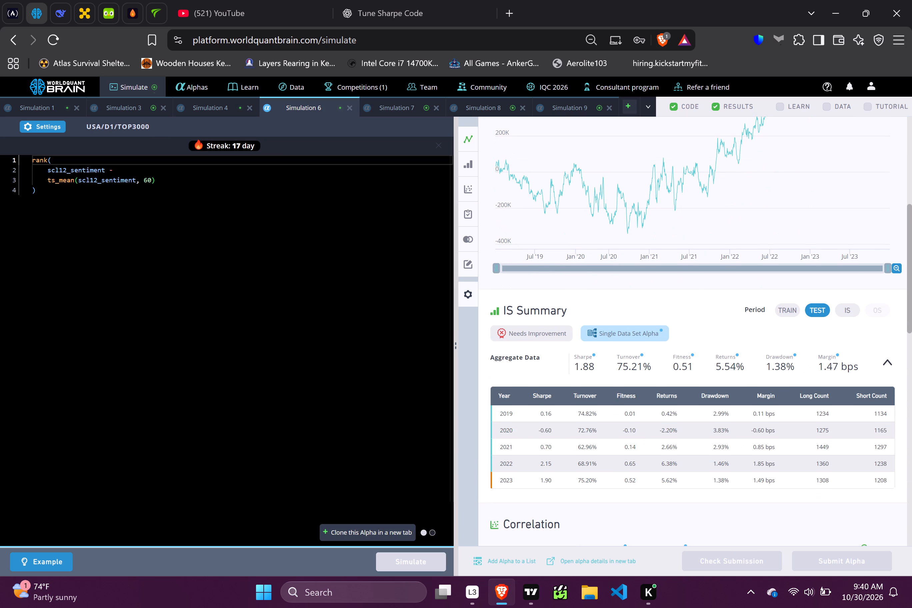
{"action": "scroll", "coordinate": [756, 376], "scroll_direction": "down", "scroll_amount": 2}
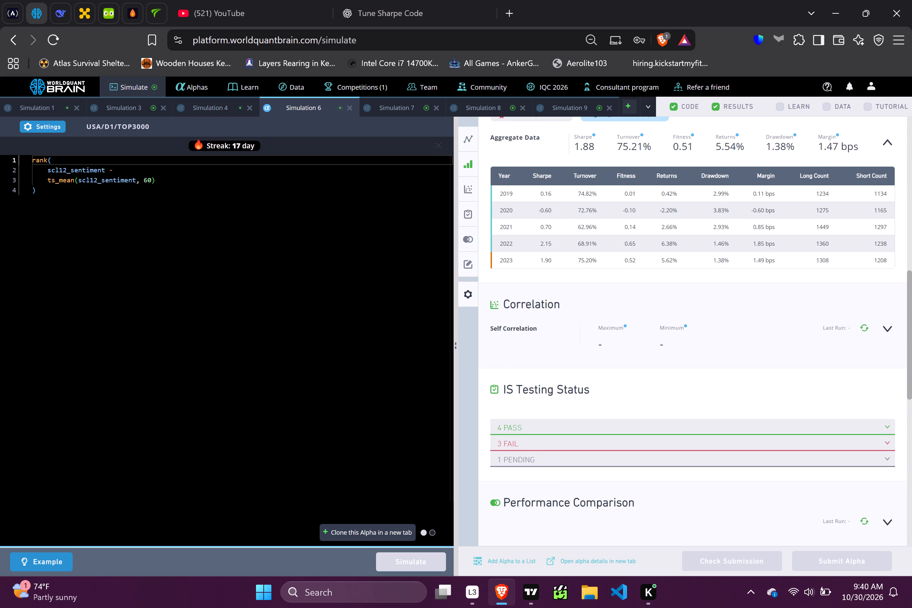
{"action": "scroll", "coordinate": [756, 376], "scroll_direction": "up", "scroll_amount": 5}
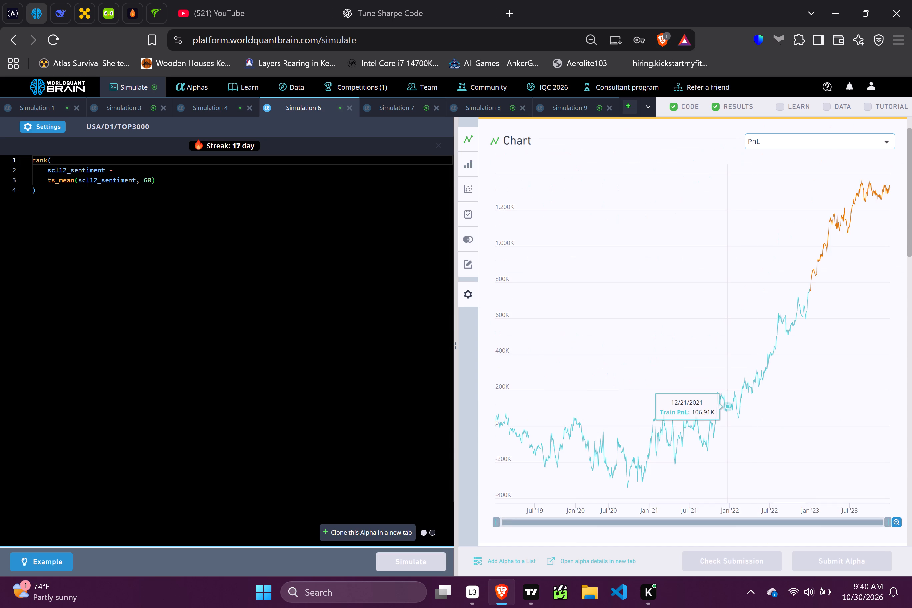
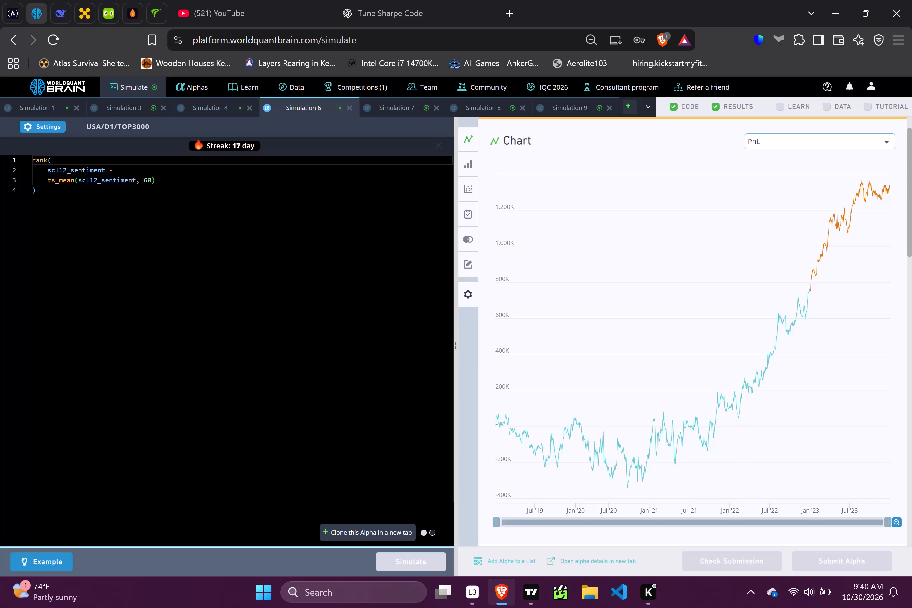
Compare Simulation 6's IS Summary figures across the train, test and IS periods.
{"action": "scroll", "coordinate": [741, 218], "scroll_direction": "down", "scroll_amount": 4}
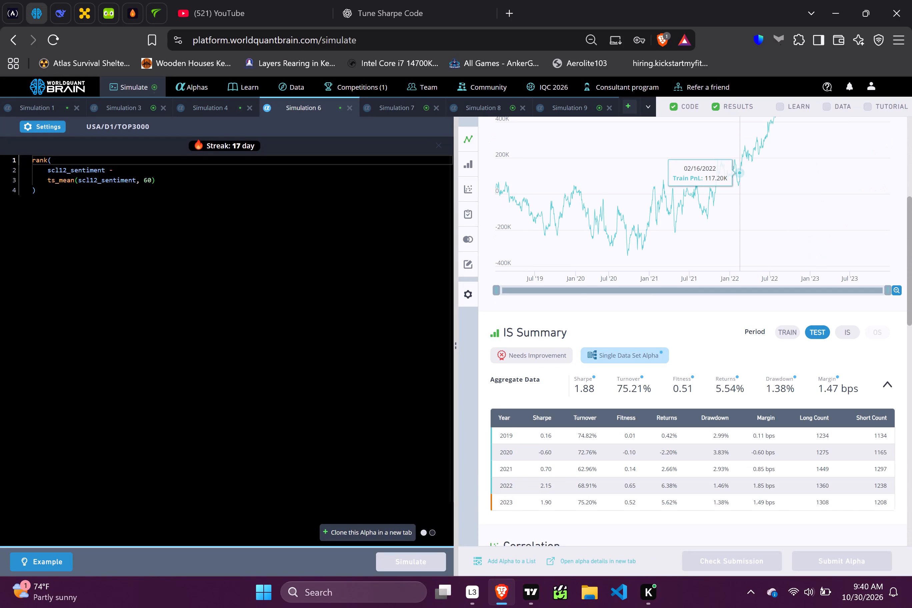
{"action": "scroll", "coordinate": [741, 218], "scroll_direction": "down", "scroll_amount": 1}
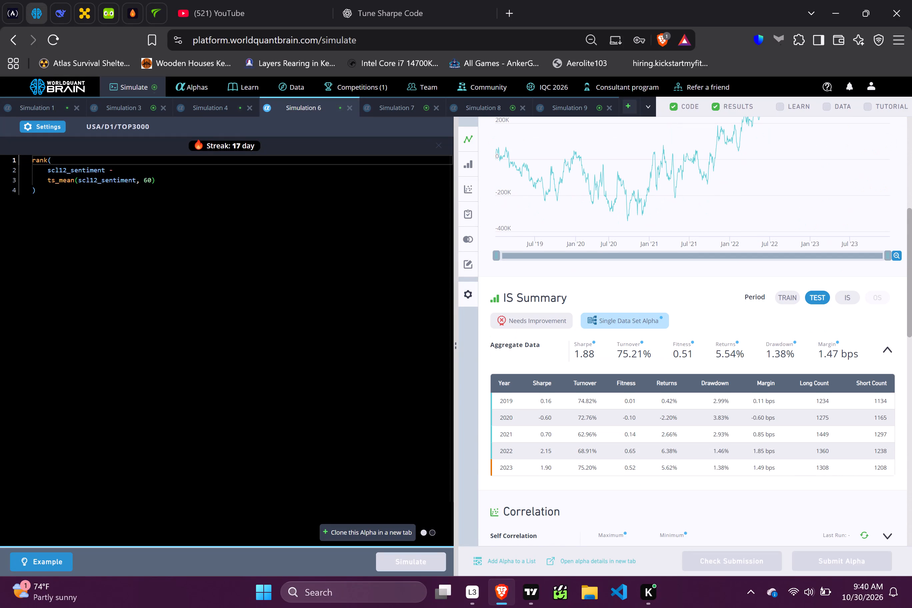
{"action": "left_click", "coordinate": [854, 296]}
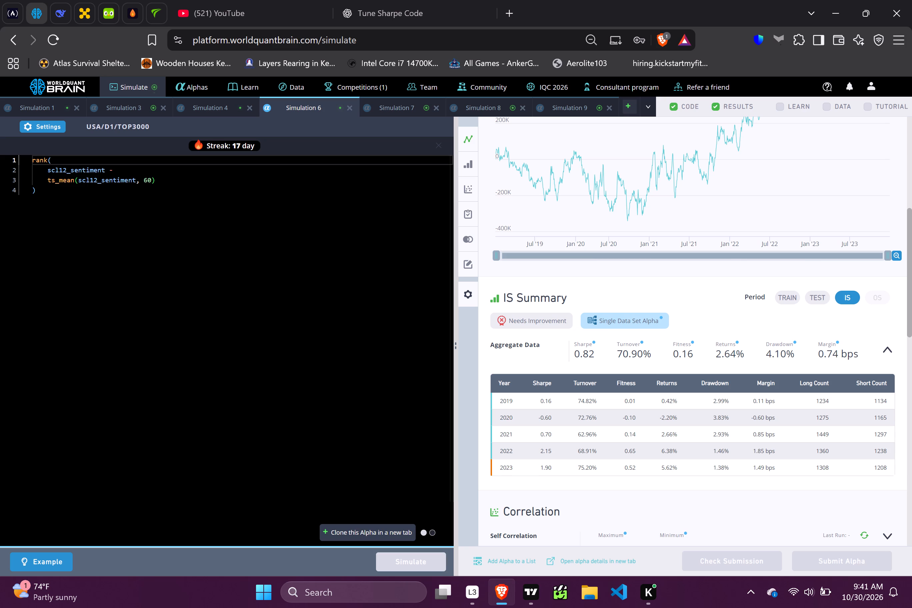
{"action": "left_click", "coordinate": [784, 298]}
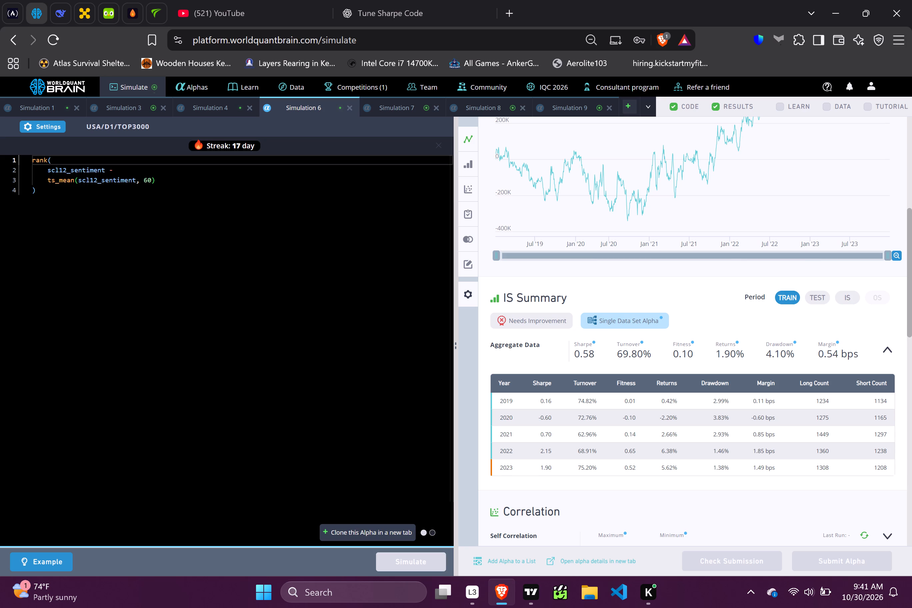
{"action": "left_click", "coordinate": [806, 294]}
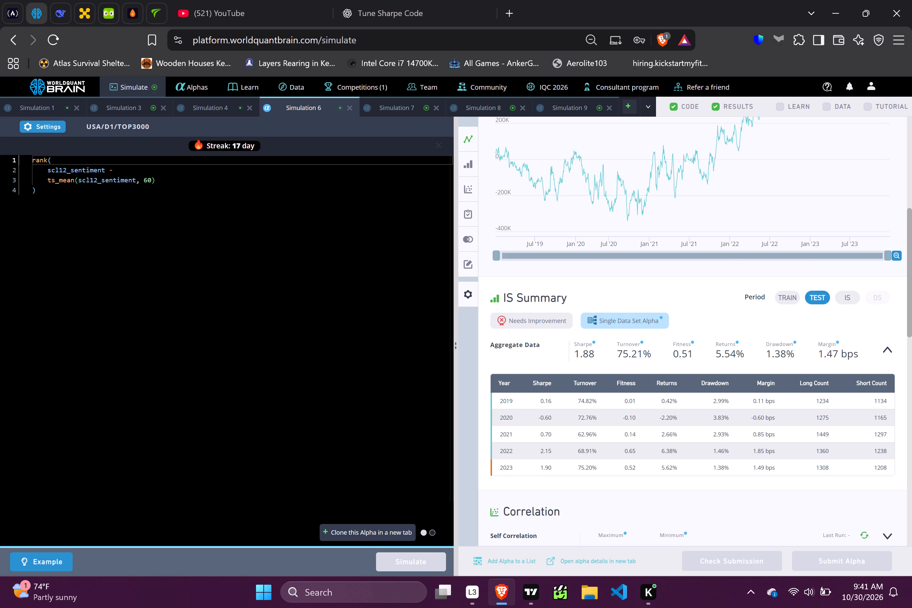
{"action": "left_click", "coordinate": [845, 301]}
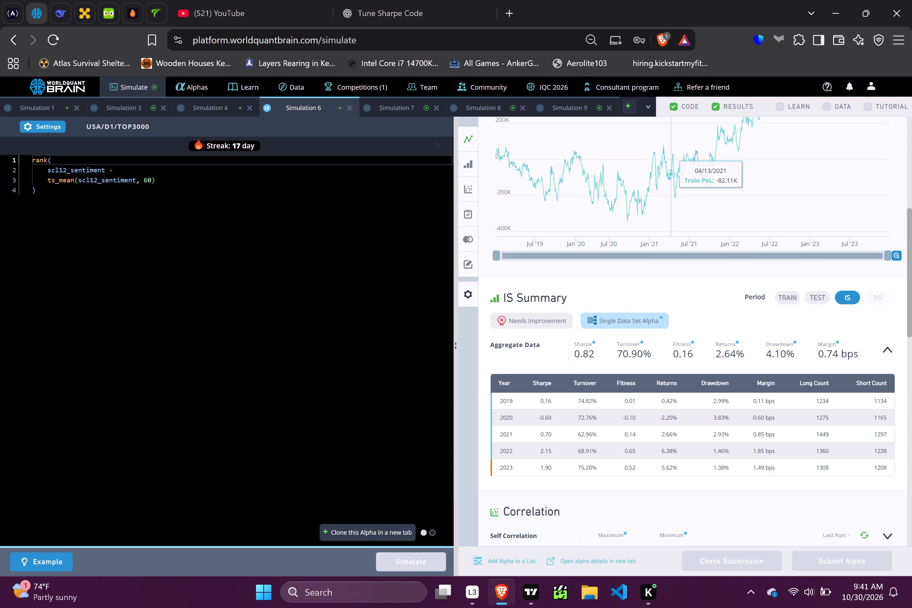
{"action": "scroll", "coordinate": [671, 225], "scroll_direction": "up", "scroll_amount": 1}
Show Simulation 7's test period and examine its PnL chart.
{"action": "left_click", "coordinate": [419, 110]}
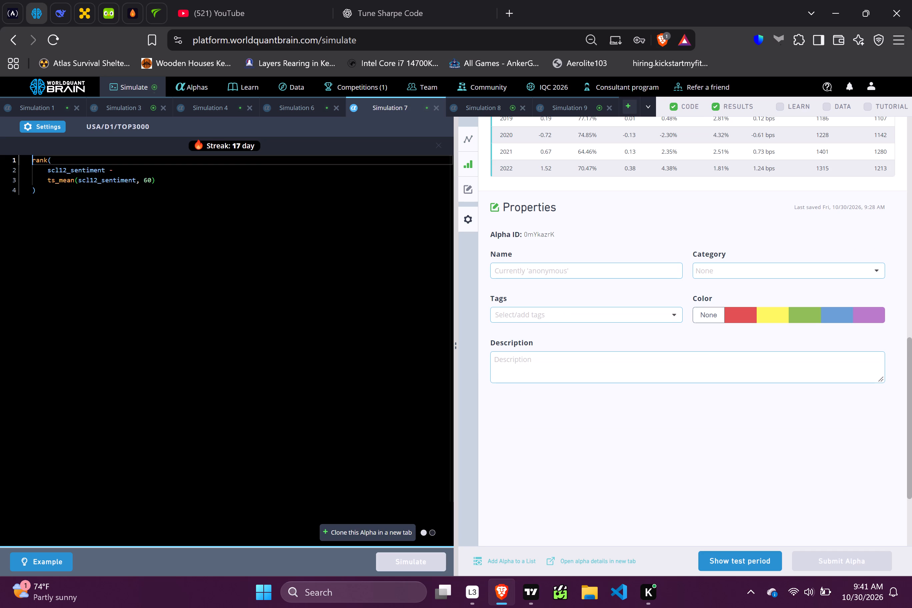
{"action": "left_click", "coordinate": [741, 557]}
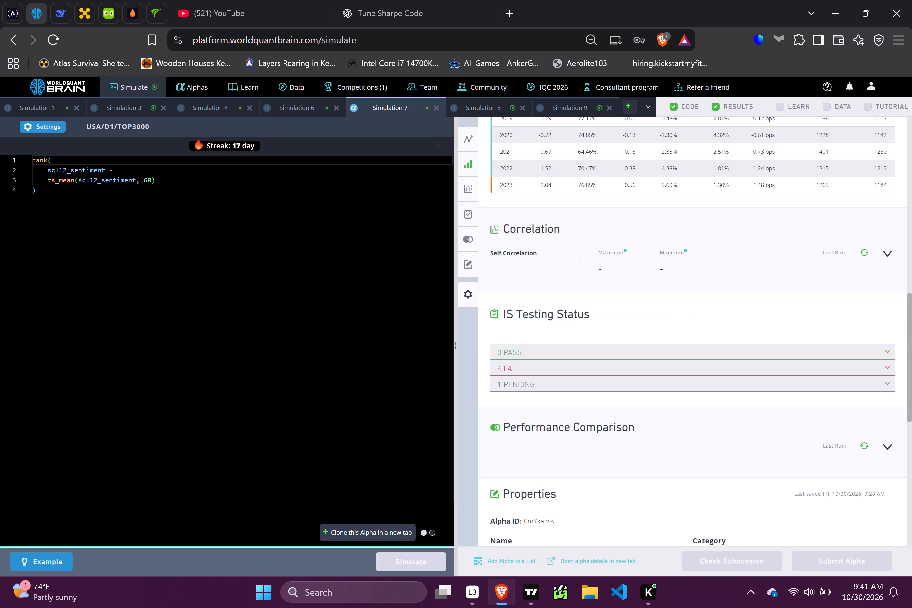
{"action": "scroll", "coordinate": [806, 341], "scroll_direction": "up", "scroll_amount": 4}
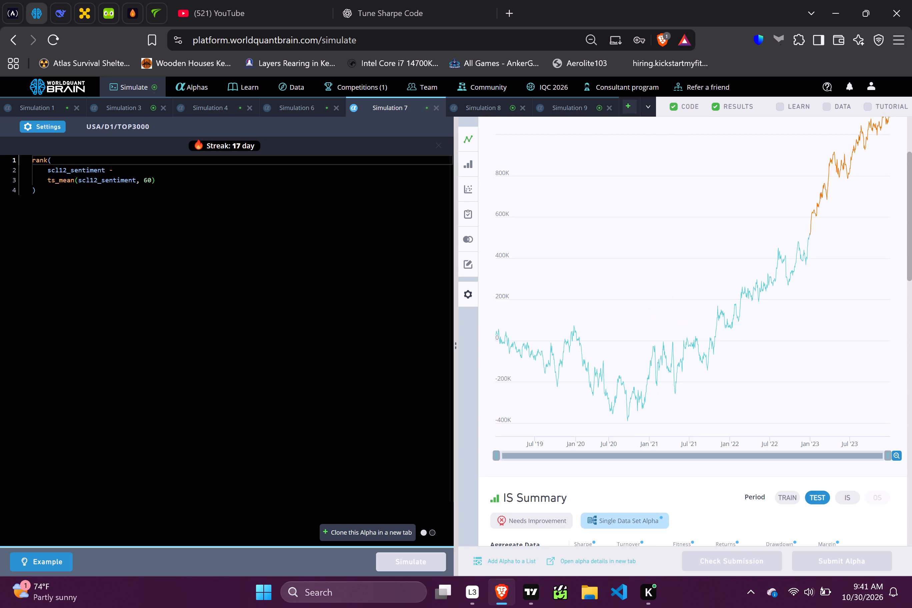
{"action": "scroll", "coordinate": [808, 378], "scroll_direction": "up", "scroll_amount": 2}
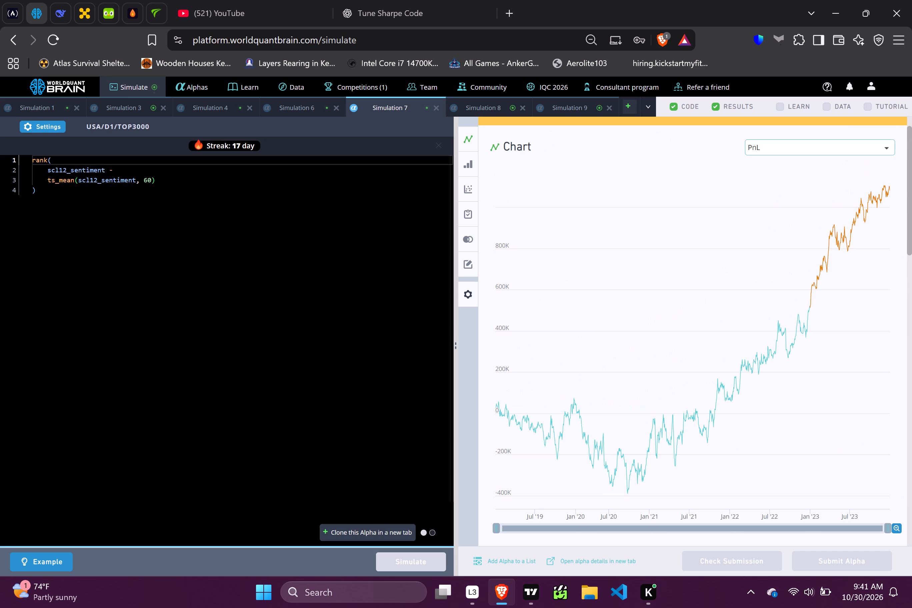
Rerun Simulation 7 with universe TOPSP500, decay 20 and NaN handling on.
{"action": "left_click", "coordinate": [55, 124]}
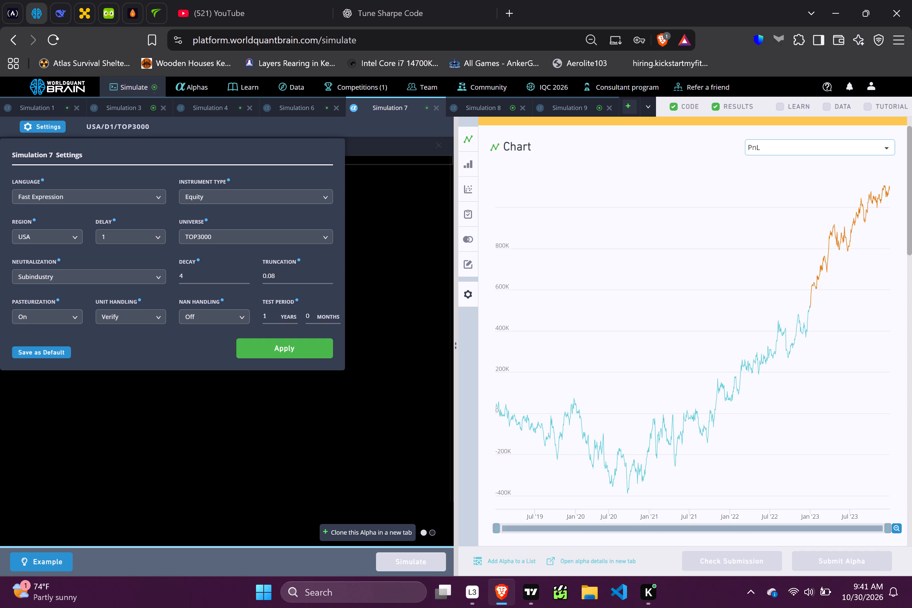
{"action": "left_click", "coordinate": [243, 233]}
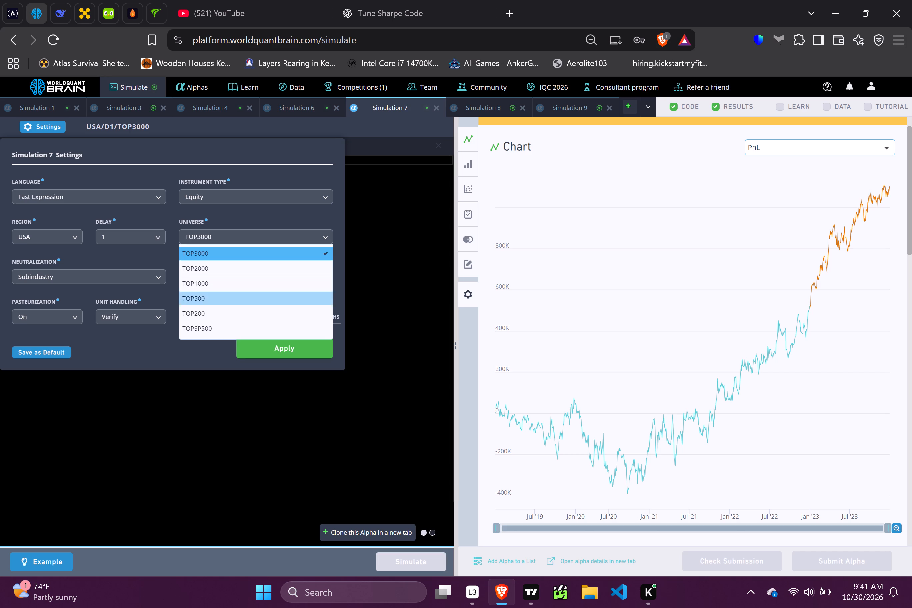
{"action": "left_click", "coordinate": [216, 325]}
{"action": "triple_click", "coordinate": [216, 279]}
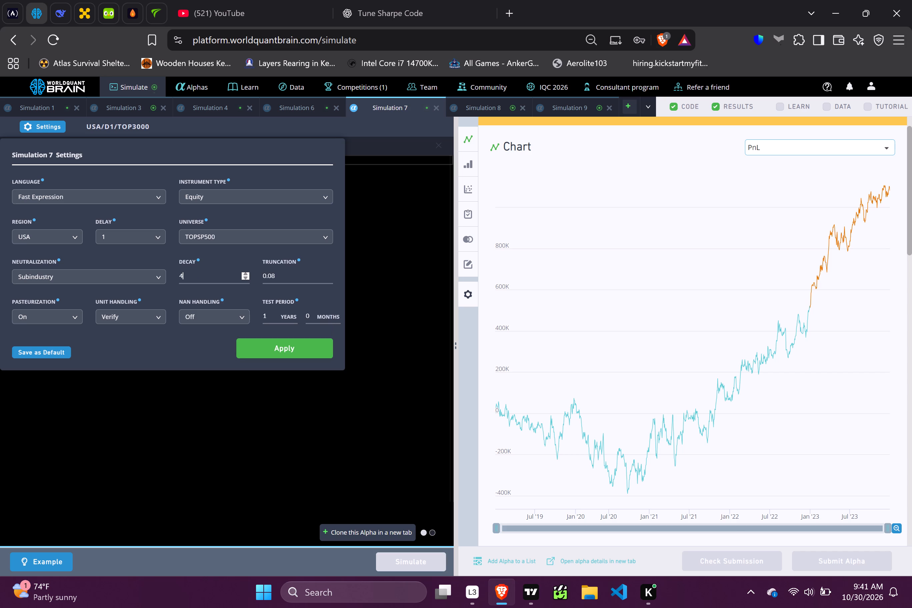
{"action": "key", "text": "2"}
{"action": "key", "text": "9"}
{"action": "key", "text": "BackSpace"}
{"action": "key", "text": "0"}
{"action": "left_click", "coordinate": [221, 317]}
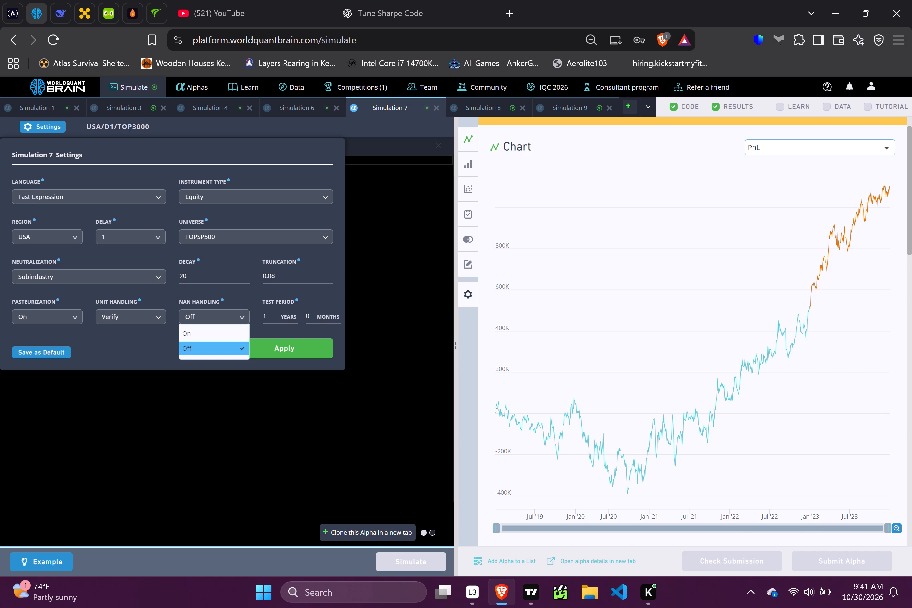
{"action": "left_click", "coordinate": [217, 327]}
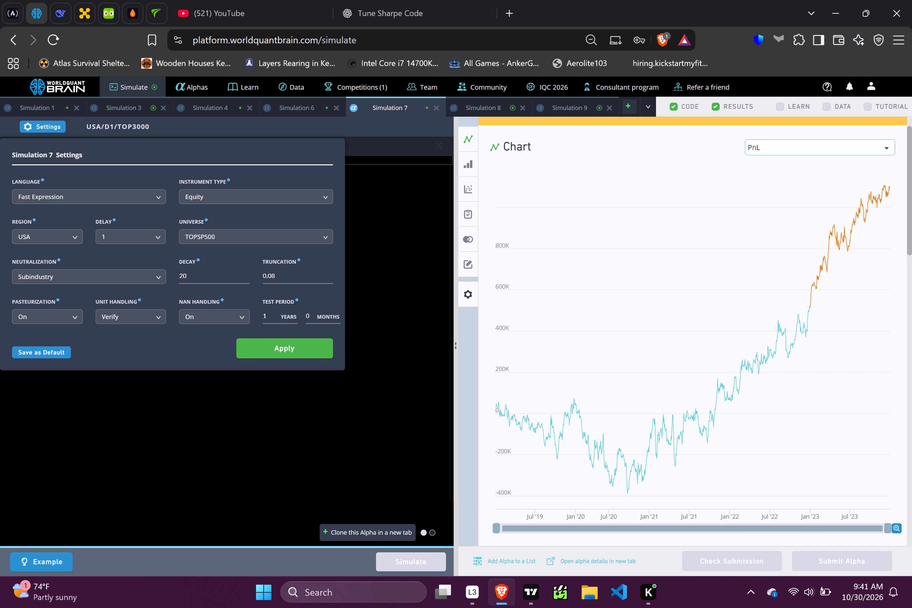
{"action": "left_click", "coordinate": [278, 349]}
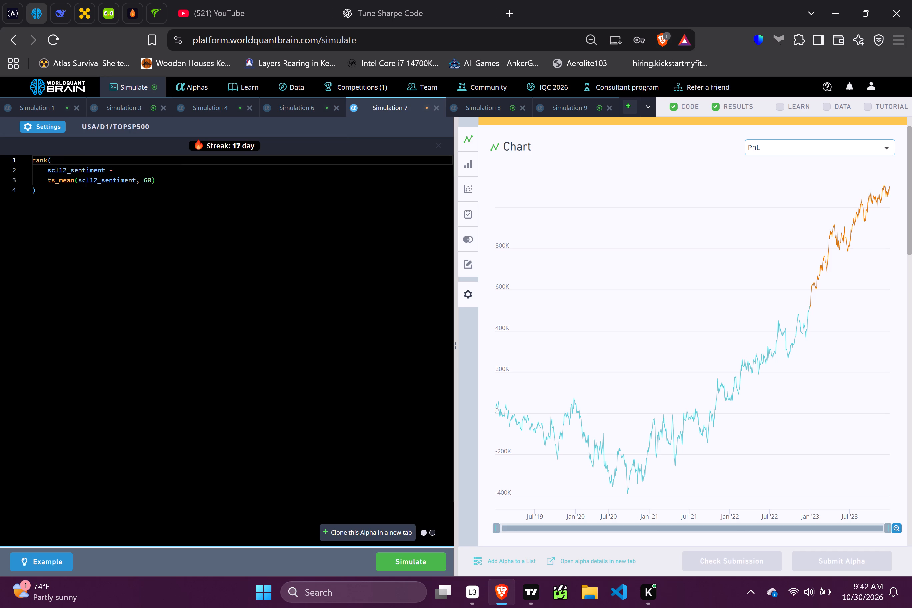
{"action": "left_click", "coordinate": [417, 566]}
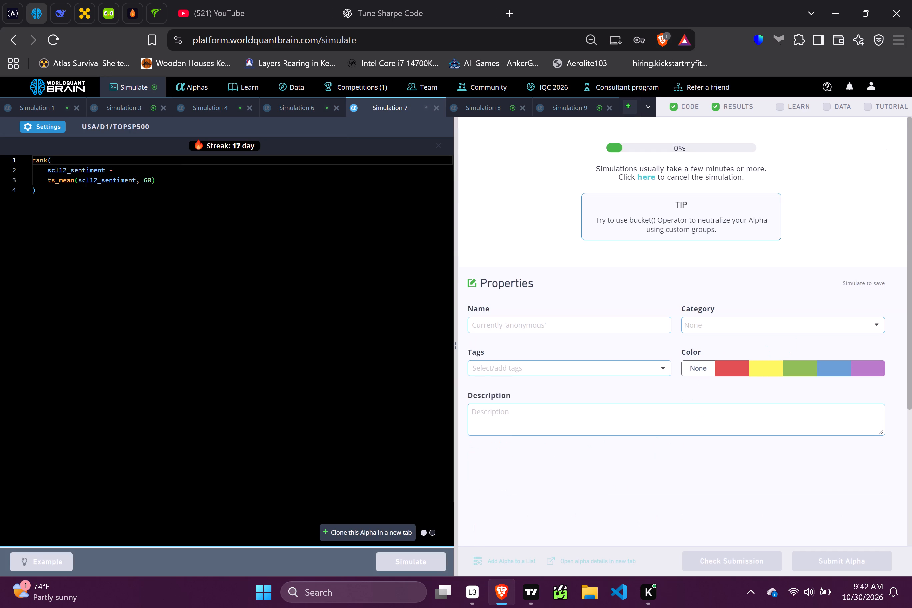
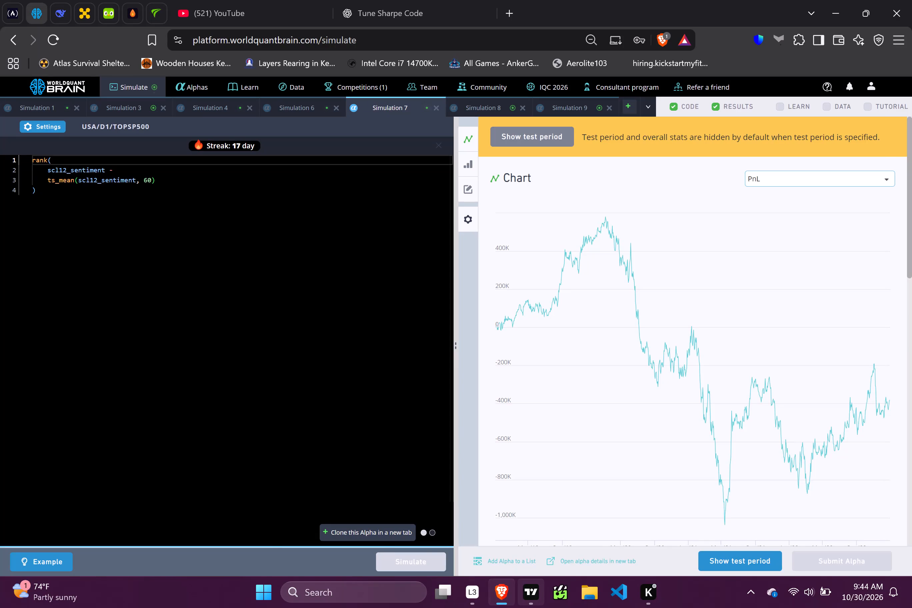
Switch to Loggy3 and stop the running session recording.
{"action": "left_click", "coordinate": [536, 588]}
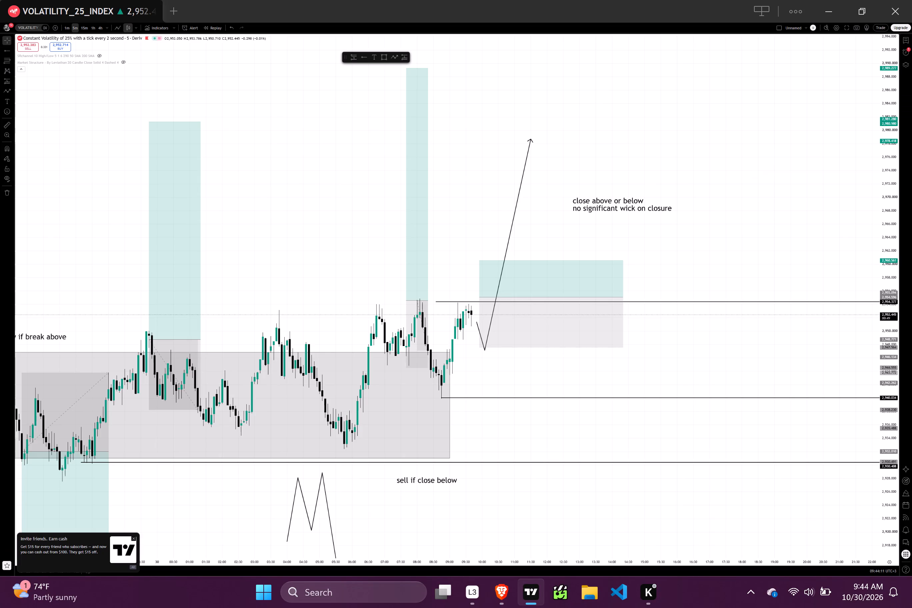
{"action": "left_click", "coordinate": [474, 586]}
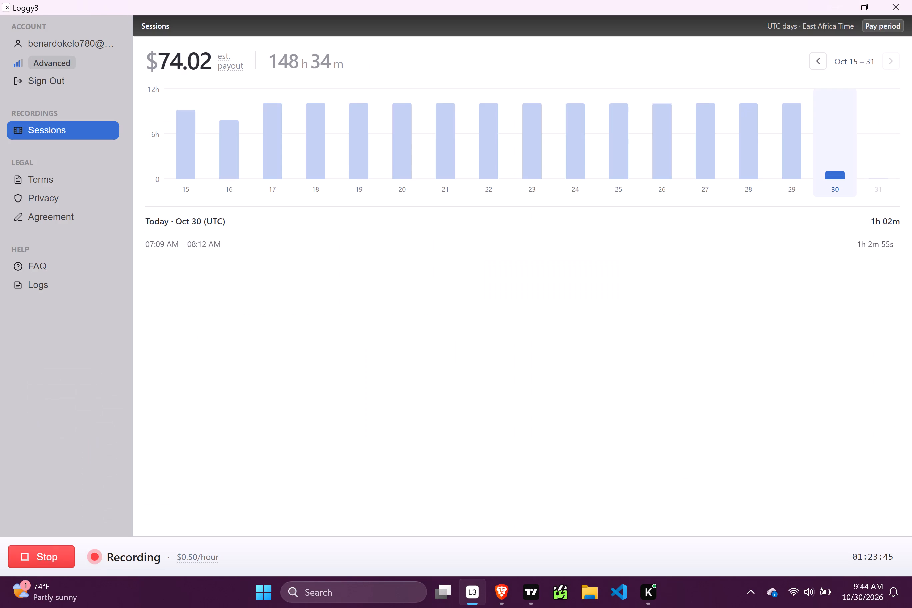
{"action": "left_click", "coordinate": [54, 546]}
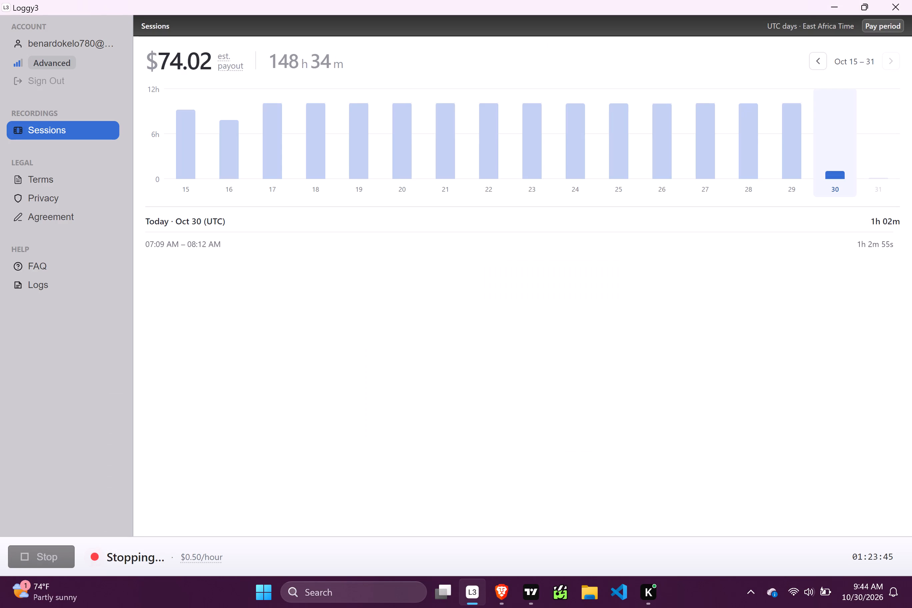